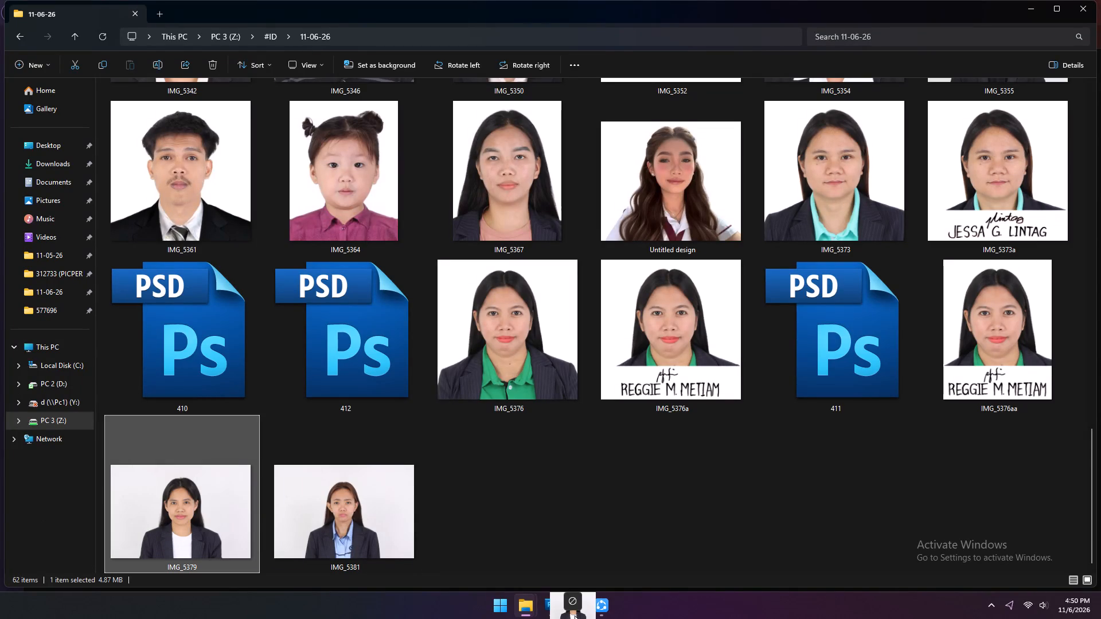
Open the IMG_5379 photo from the 11-06-26 folder as a separate document in Photoshop.
drag(575, 616, 462, 33)
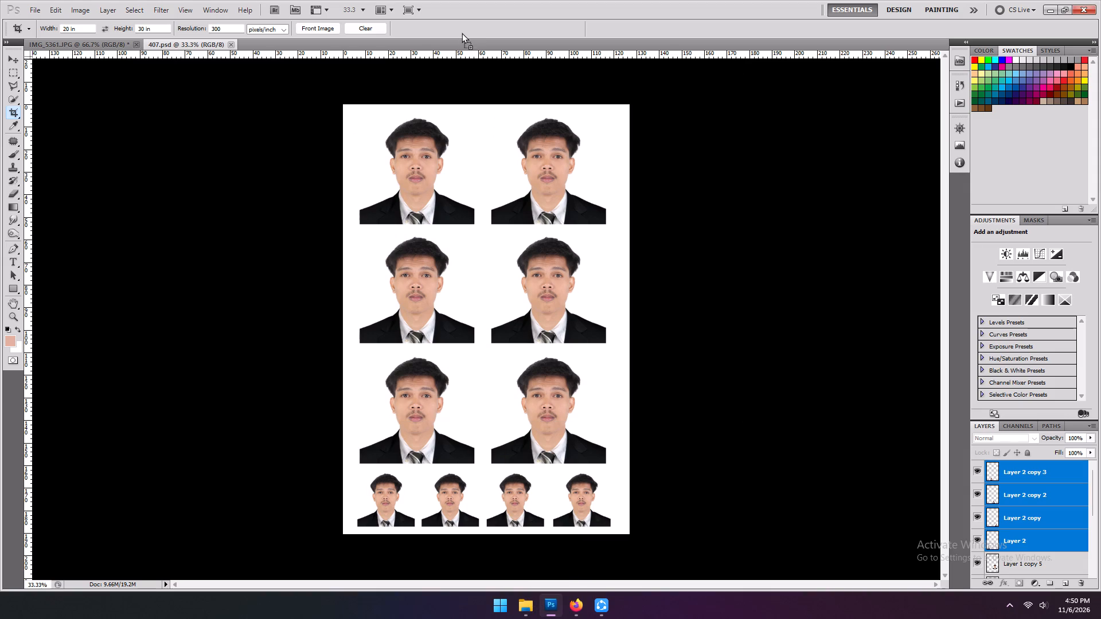
drag(462, 33, 462, 44)
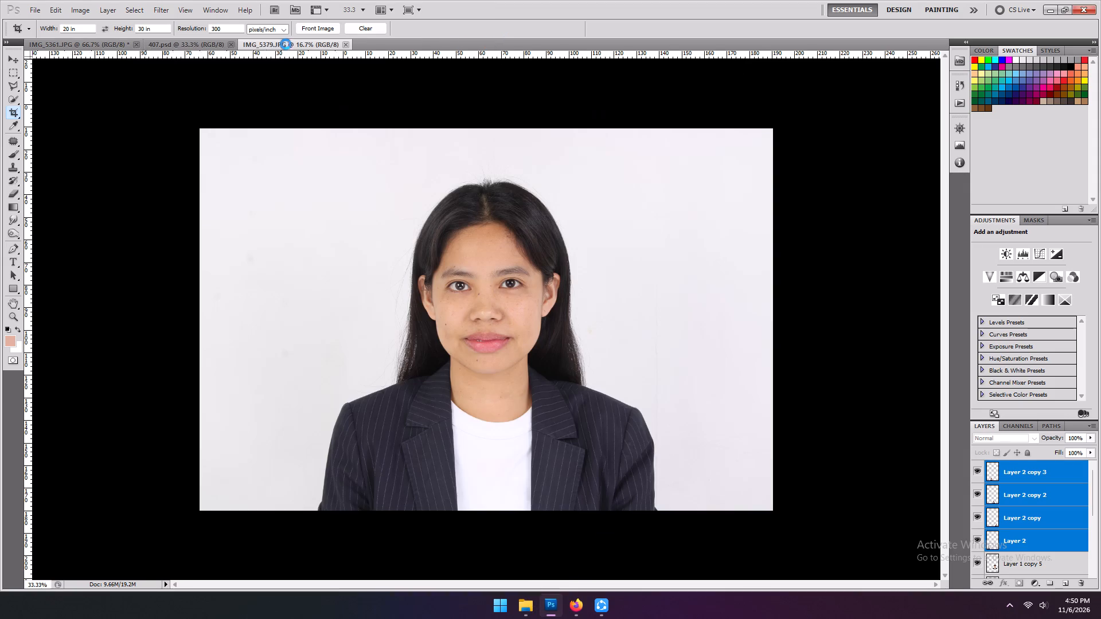
Select the backdrop on the left half of the portrait with the Quick Selection tool.
click(11, 102)
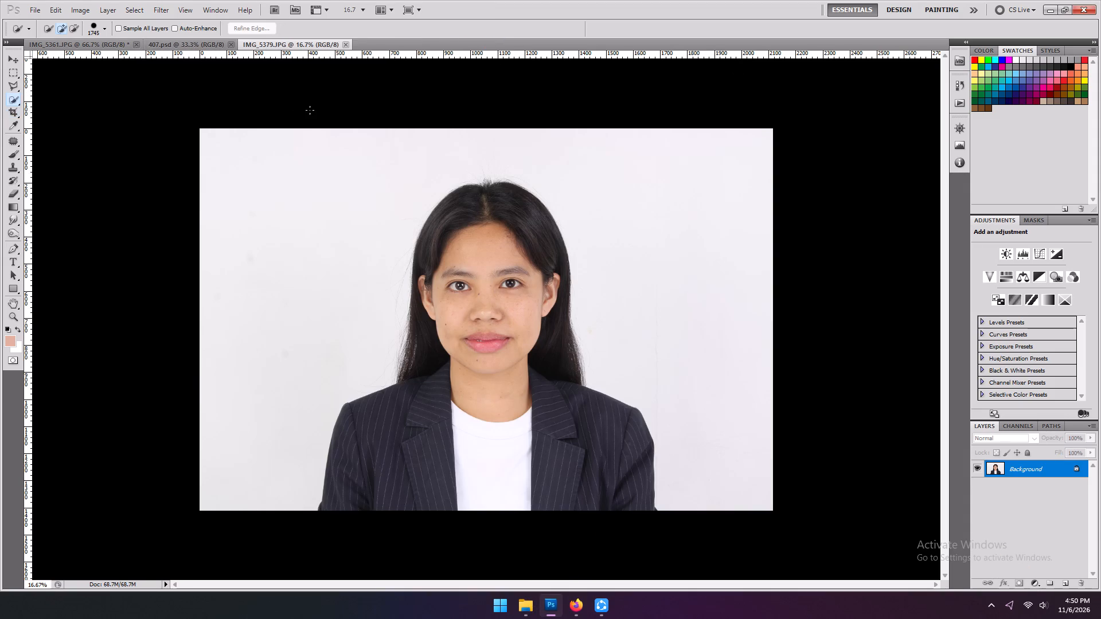
drag(296, 124, 216, 356)
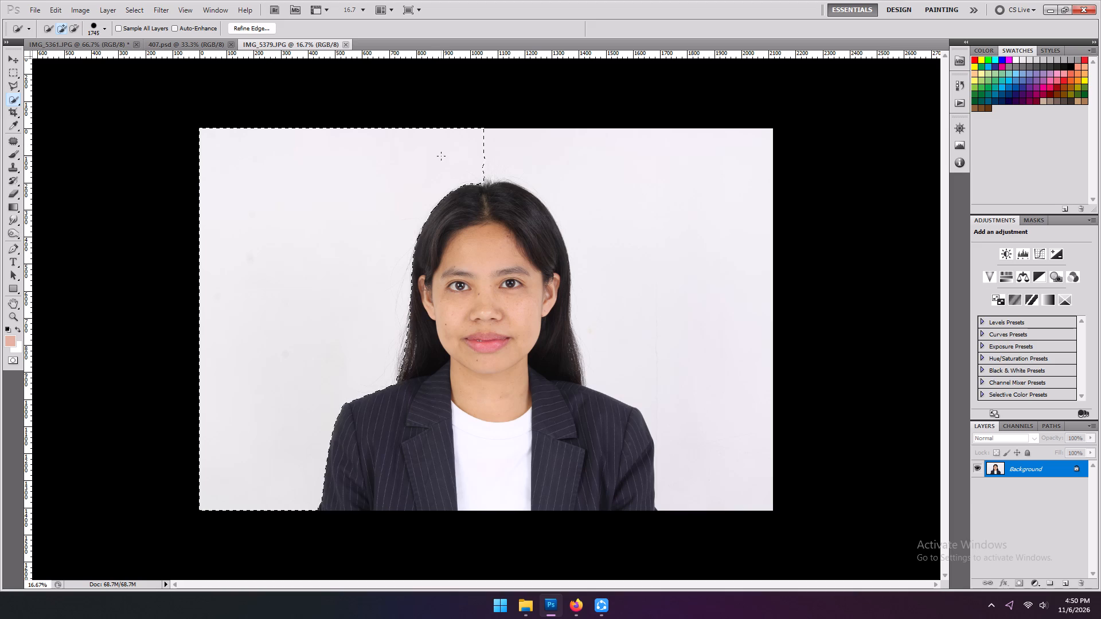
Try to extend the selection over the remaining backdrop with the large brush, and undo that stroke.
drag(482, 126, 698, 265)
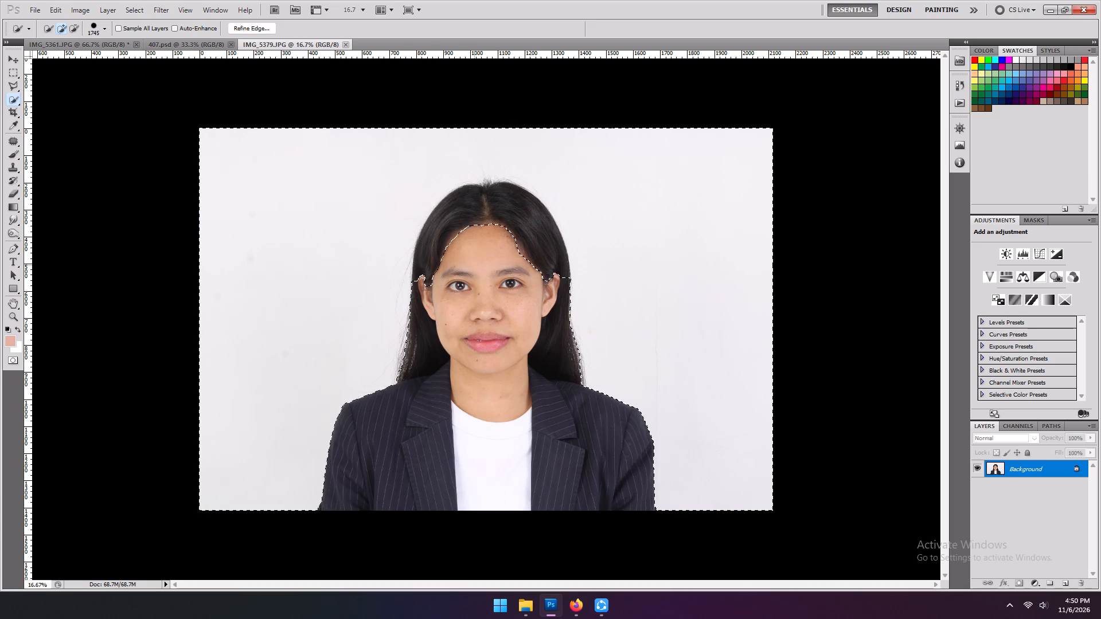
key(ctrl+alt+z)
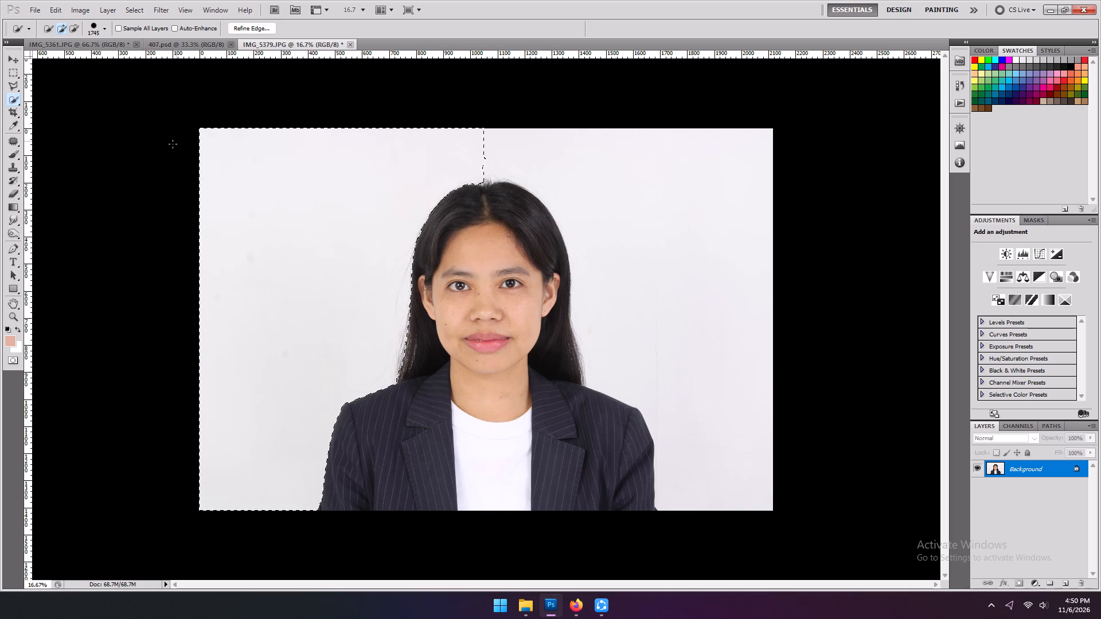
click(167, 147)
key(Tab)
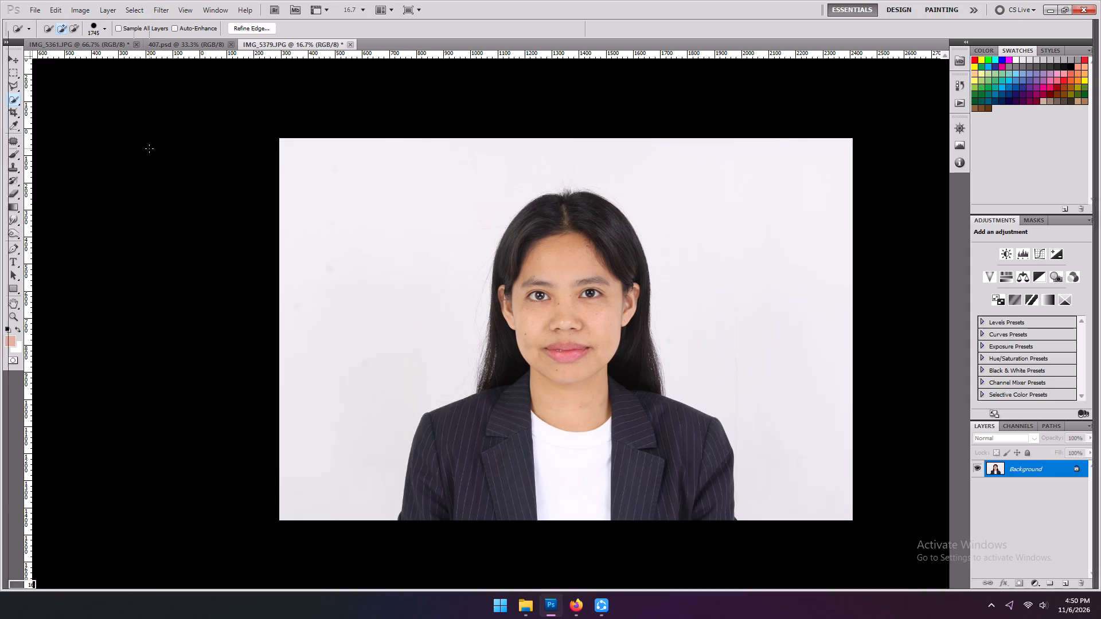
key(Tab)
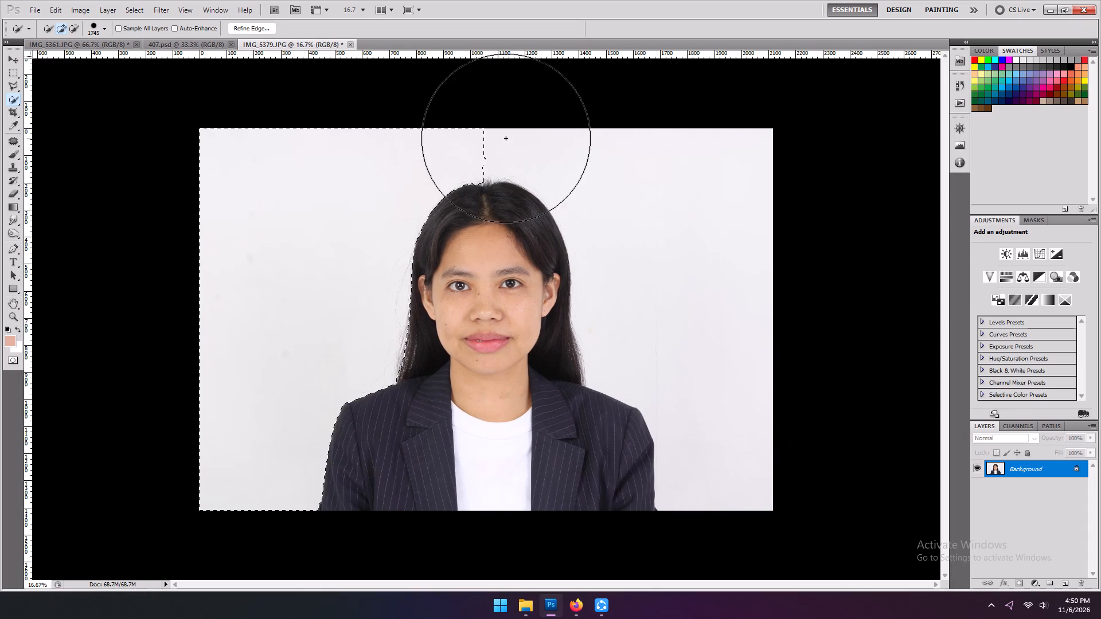
Reduce the Quick Selection brush to 900 and add the backdrop above and right of the woman to the selection.
key(bracketleft)
key(bracketleft)
key(bracketleft)
key(bracketleft)
key(bracketleft)
key(bracketleft)
key(bracketleft)
key(bracketleft)
key(bracketleft)
drag(501, 124, 607, 169)
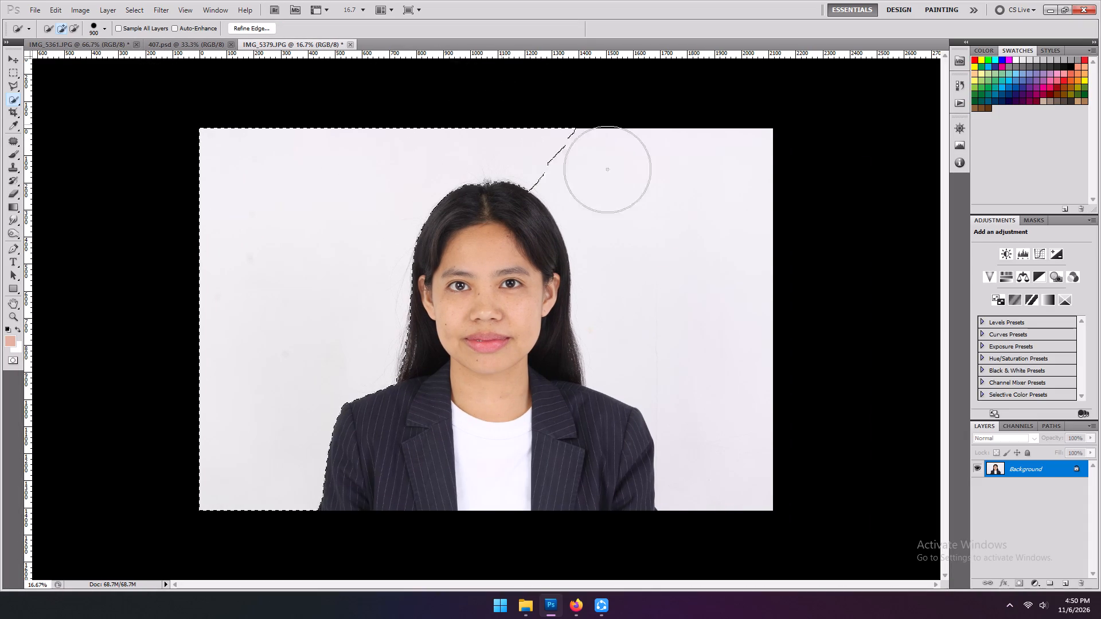
drag(607, 169, 693, 328)
Refine the selection edge by brushing along the hair's outline on both sides and over the crown.
right_click(674, 275)
click(714, 321)
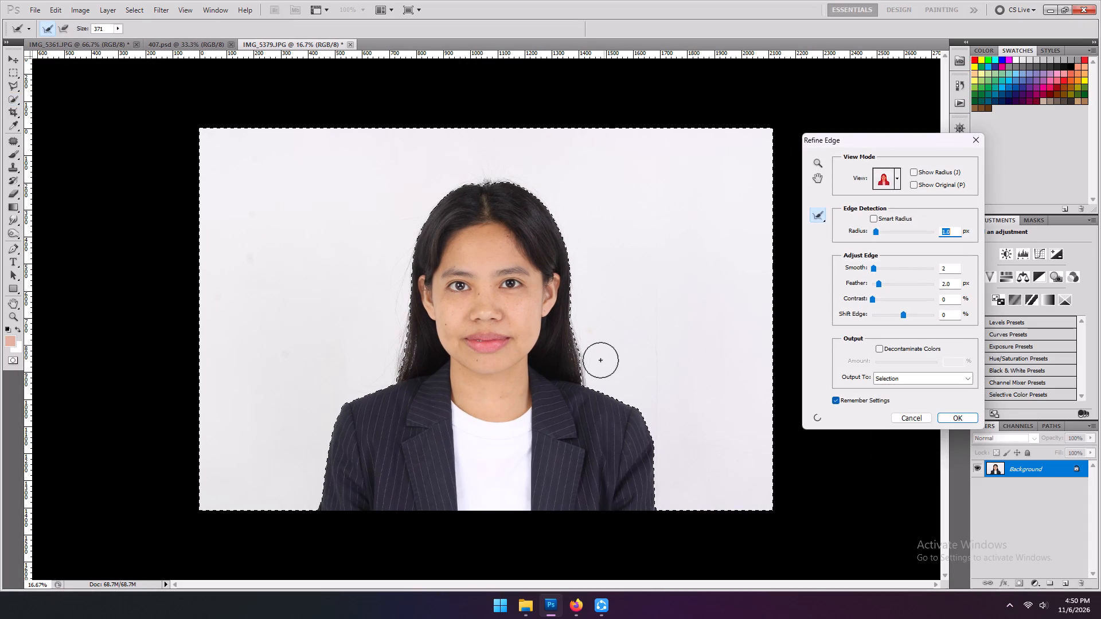
drag(585, 367, 404, 322)
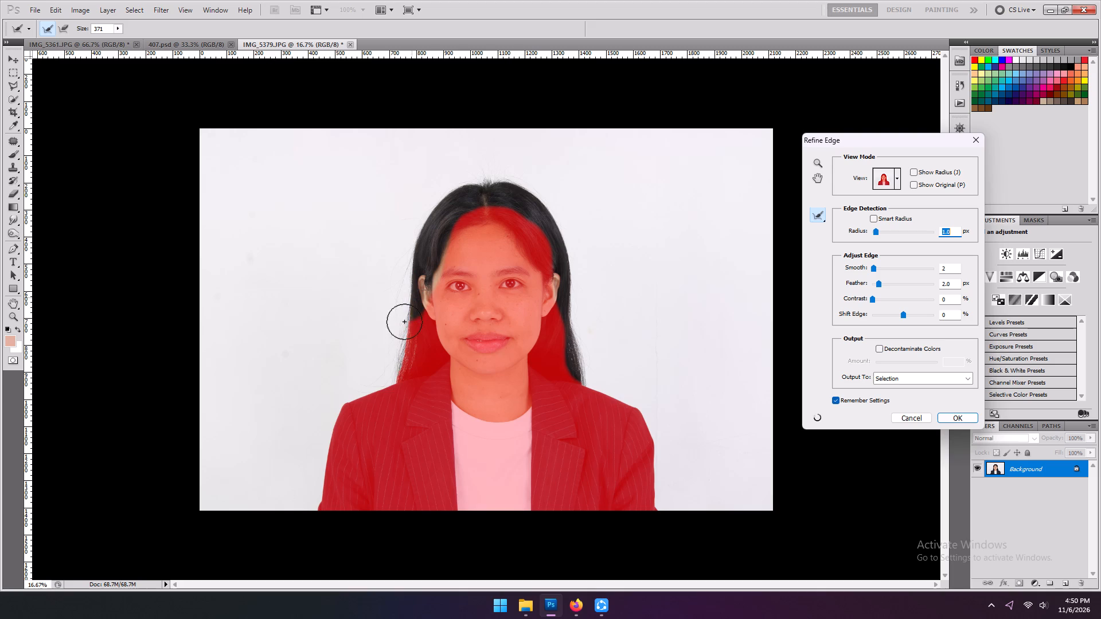
drag(404, 322, 388, 361)
key(Return)
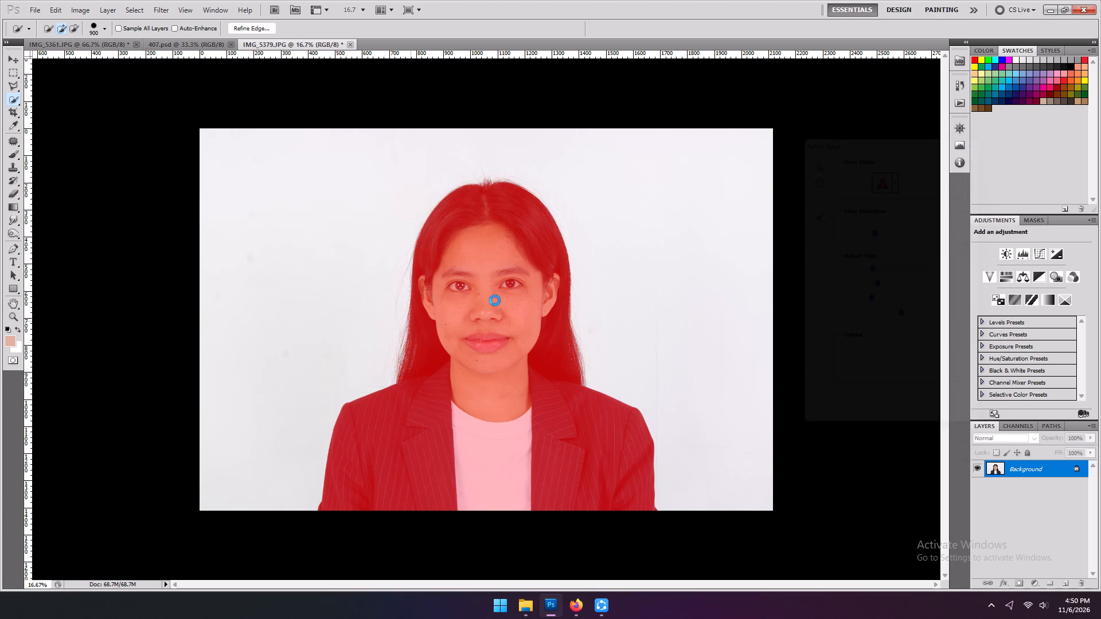
Fill the selected backdrop with white.
key(ctrl+BackSpace)
key(Return)
Draw a Pen path down the outer edge of the hair on the photo's left side, looping out into the white backdrop.
click(14, 140)
click(38, 174)
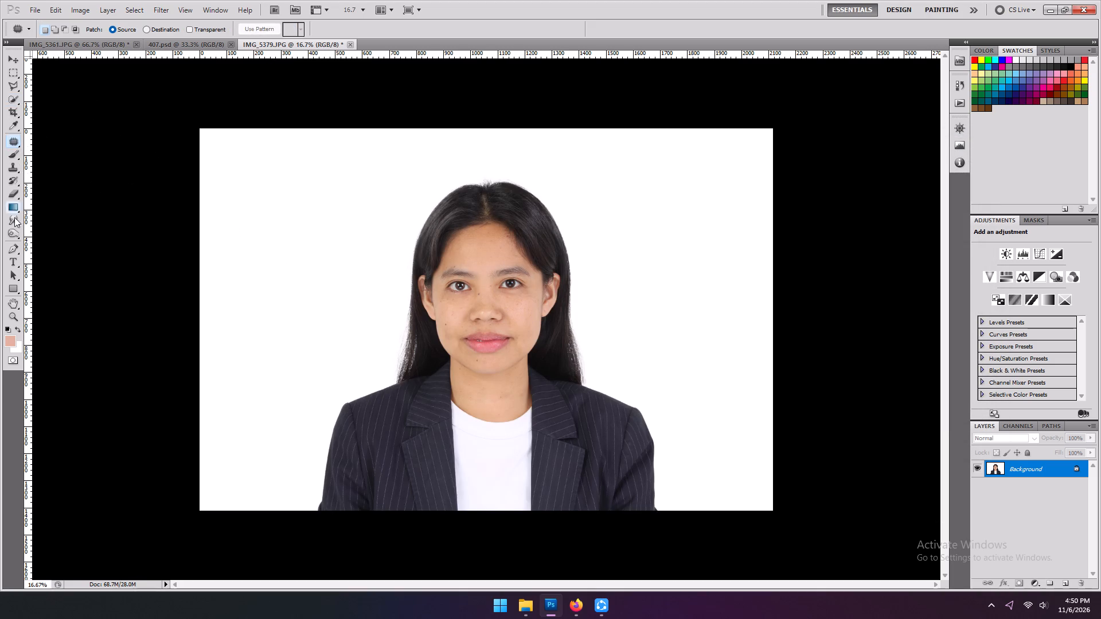
click(14, 249)
alt+scroll(364, 385, up, 4)
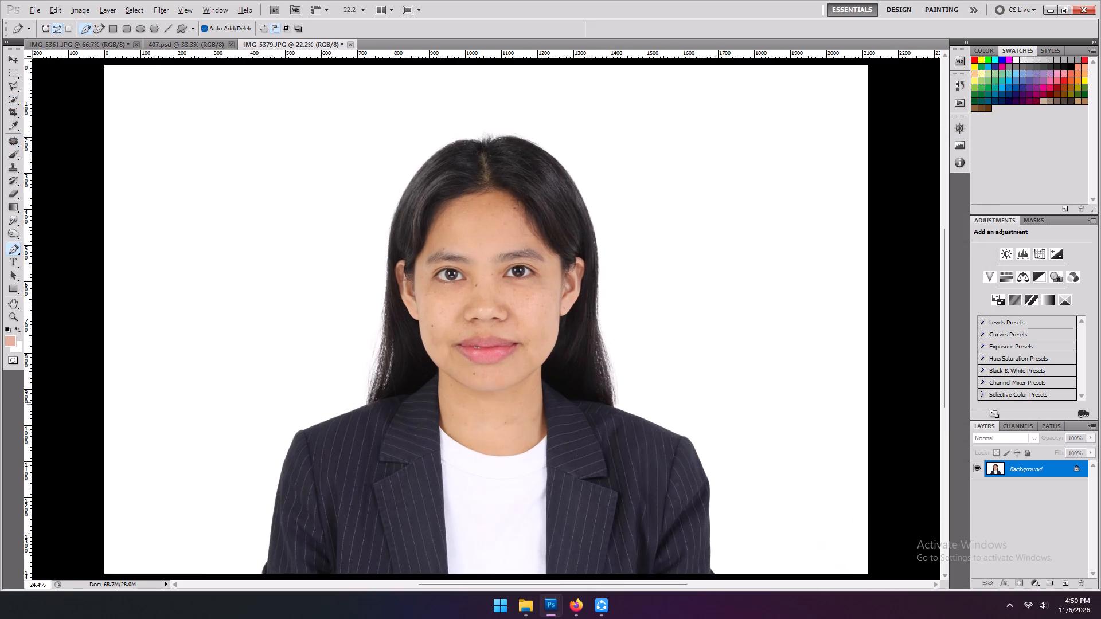
click(357, 408)
click(364, 404)
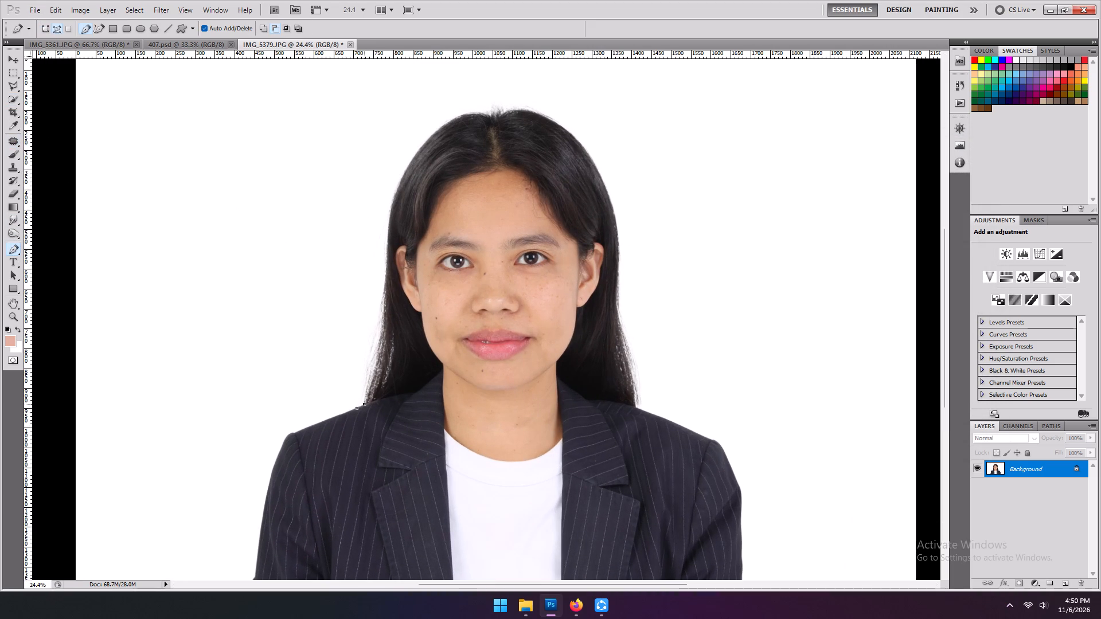
click(396, 190)
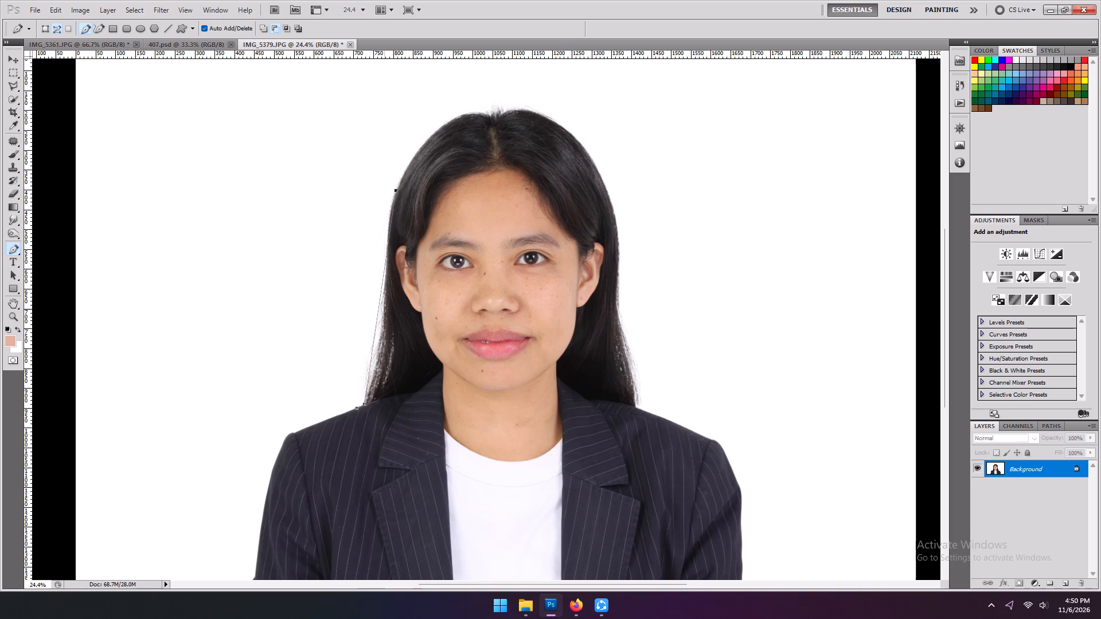
click(379, 311)
ctrl+drag(380, 309, 384, 314)
ctrl+drag(384, 314, 384, 319)
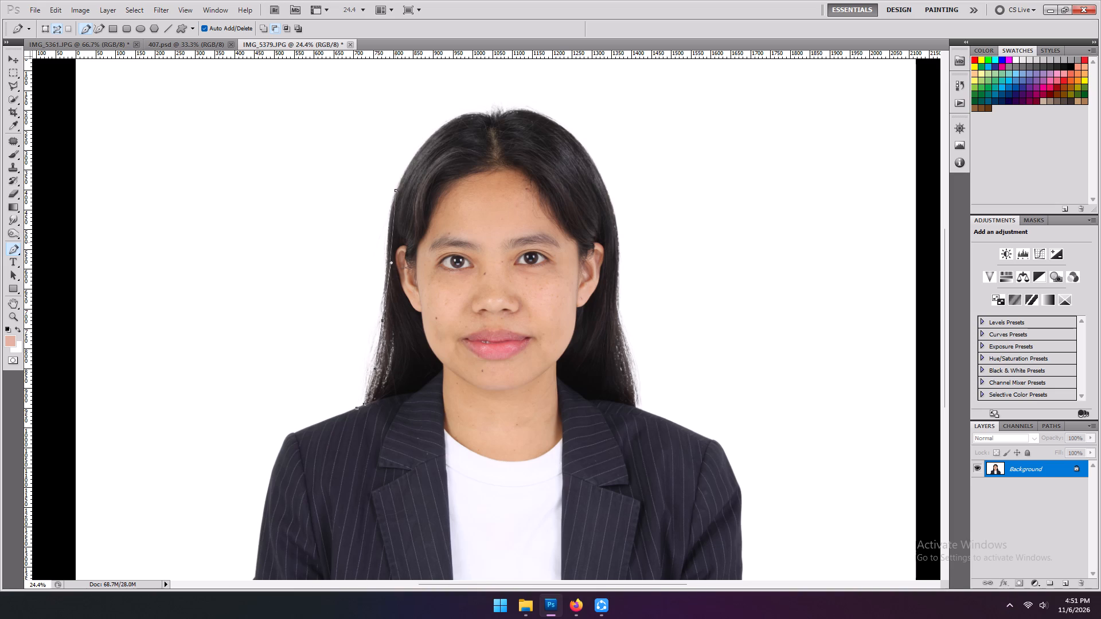
click(394, 238)
ctrl+click(394, 236)
click(345, 241)
drag(297, 268, 282, 305)
drag(272, 327, 272, 362)
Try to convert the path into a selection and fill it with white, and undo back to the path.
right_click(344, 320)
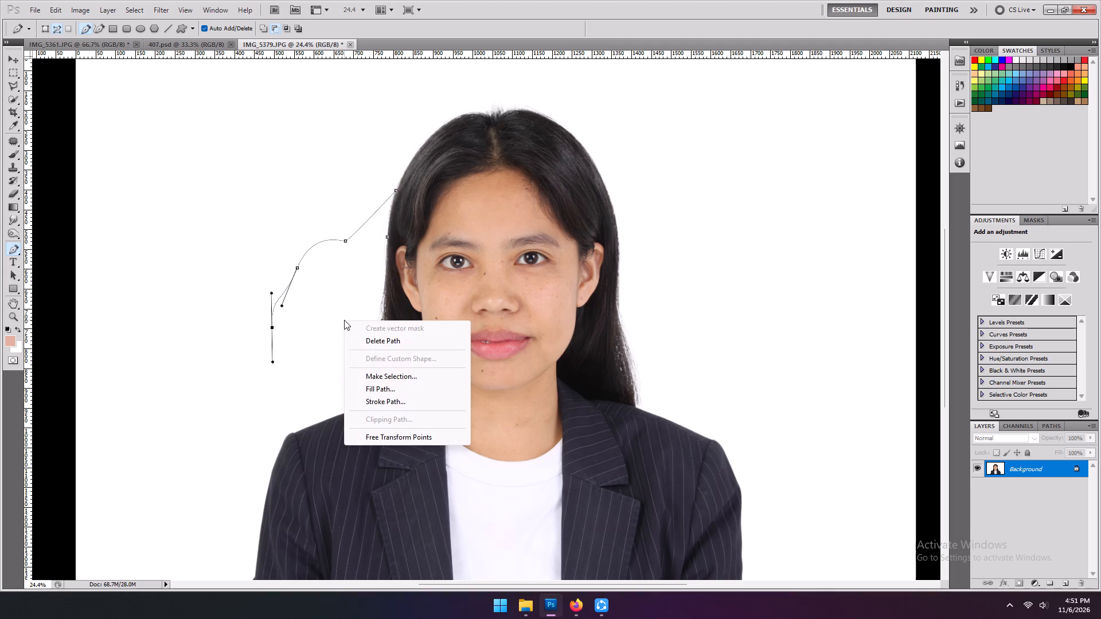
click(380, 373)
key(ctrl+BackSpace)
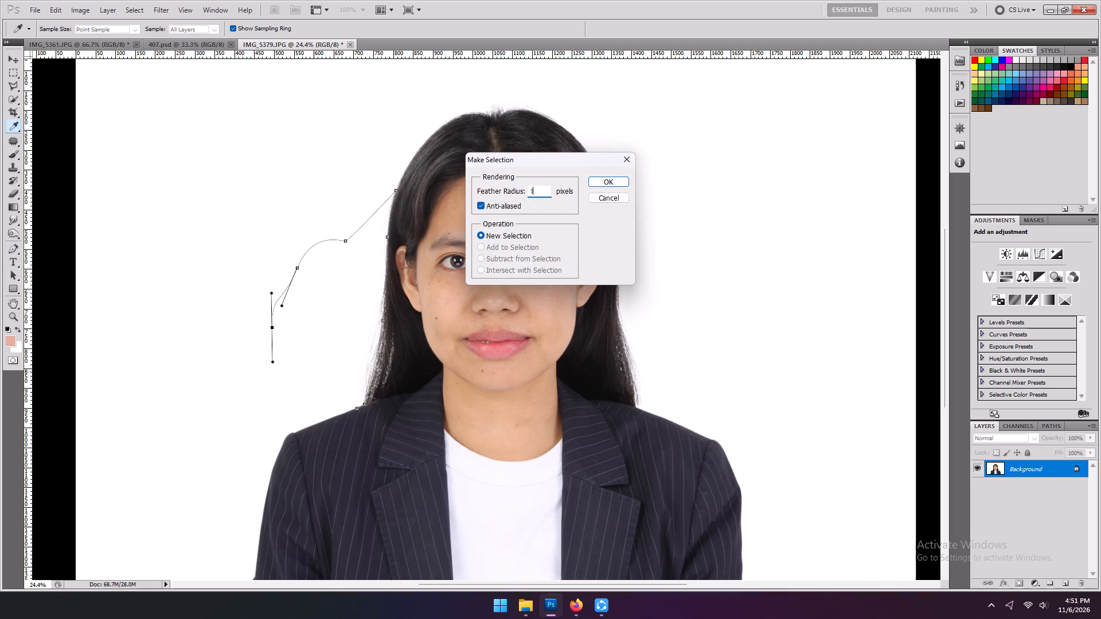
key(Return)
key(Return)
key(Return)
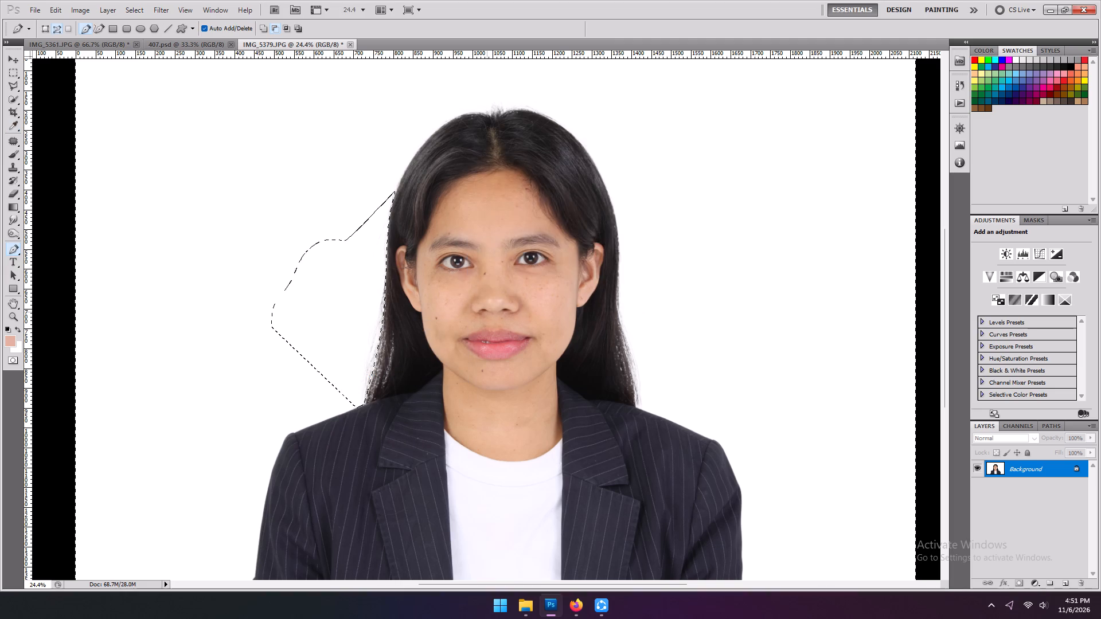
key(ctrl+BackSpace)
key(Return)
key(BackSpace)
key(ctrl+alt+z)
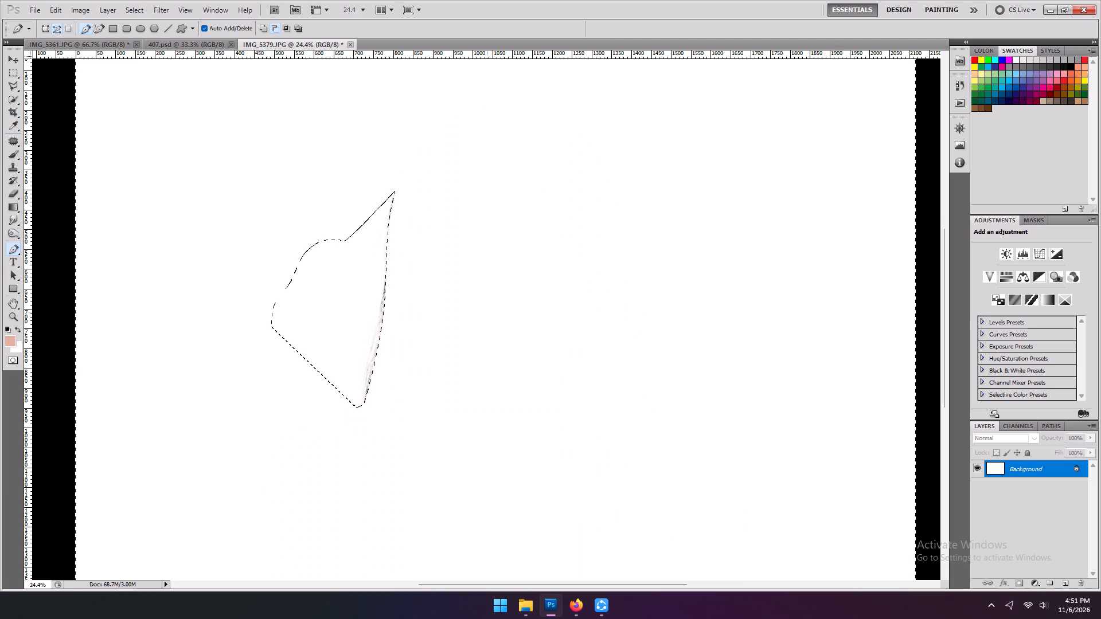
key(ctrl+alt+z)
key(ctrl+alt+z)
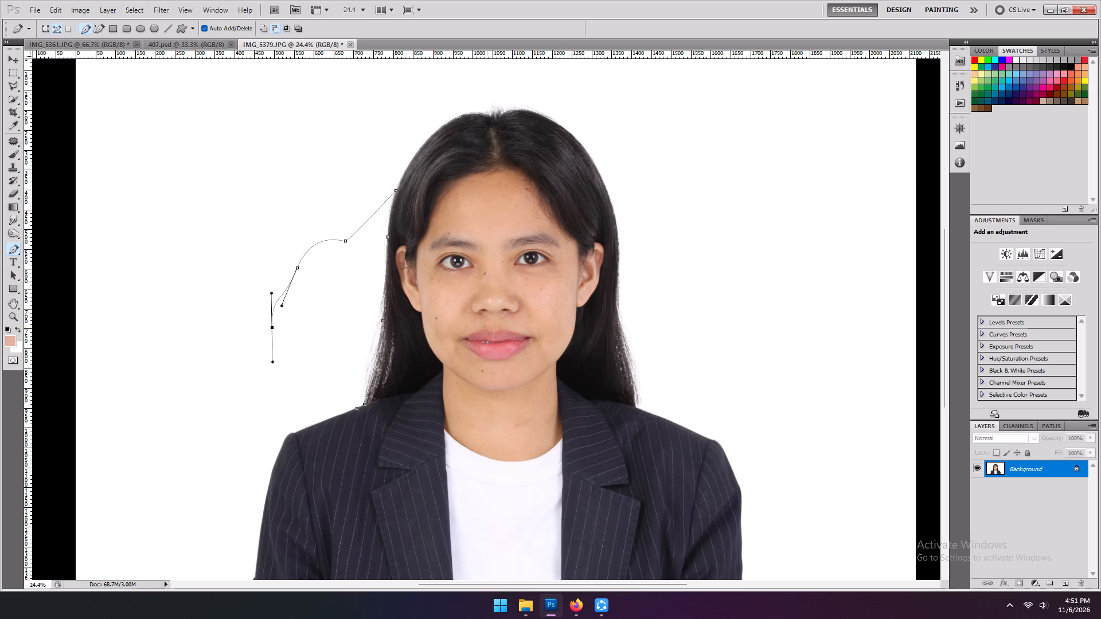
Make a selection from the path with a 3-pixel feather, invert it, fill the area beside the hair with white and deselect.
right_click(324, 331)
click(400, 391)
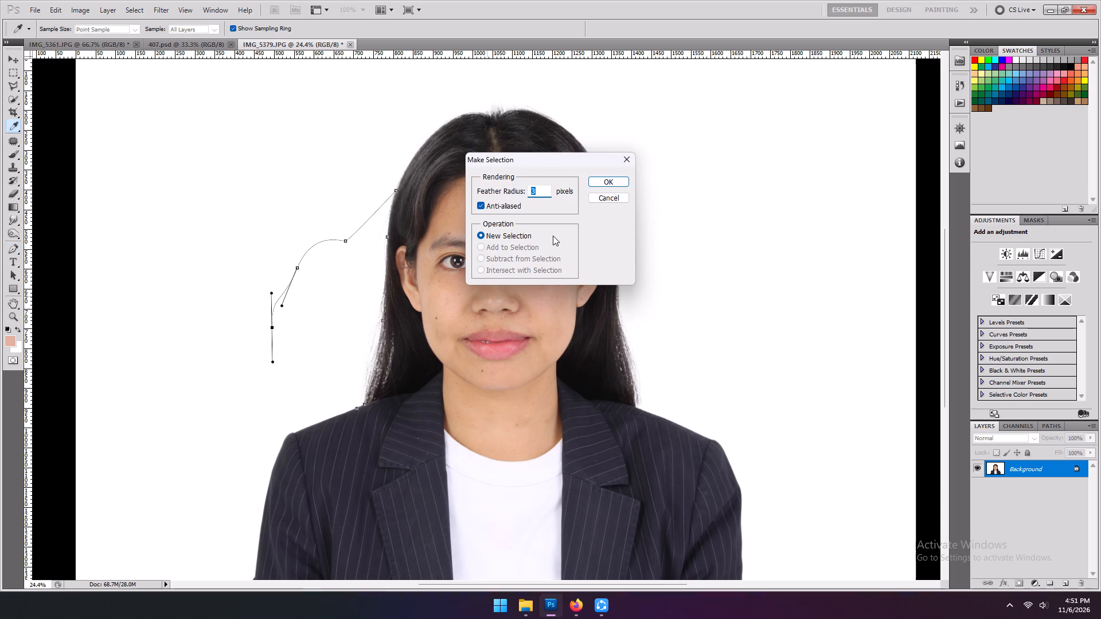
key(Return)
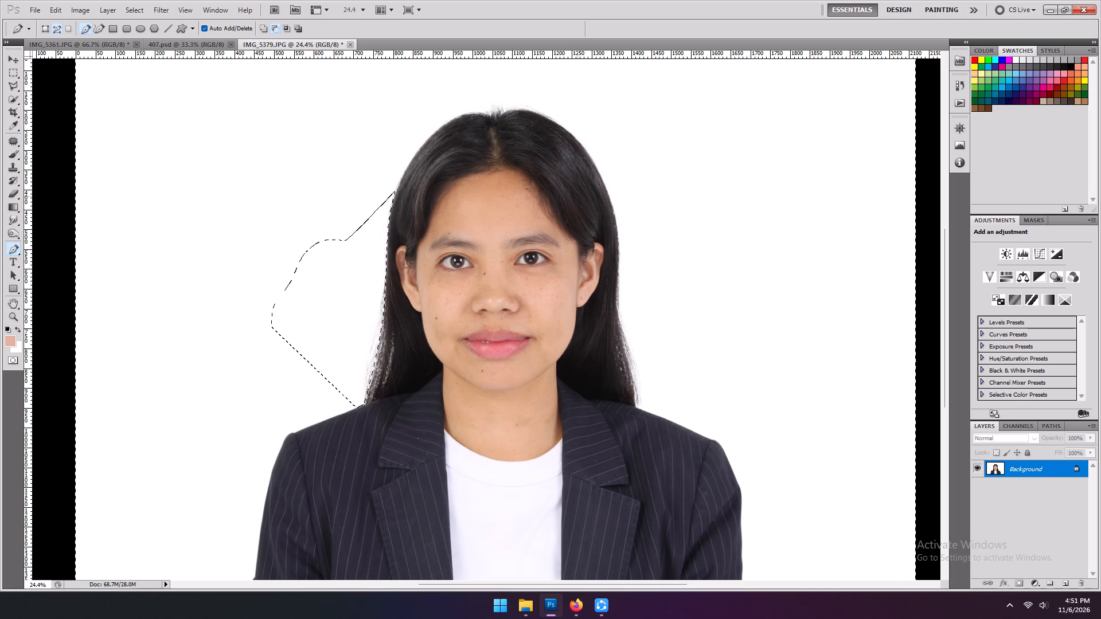
key(ctrl+shift+i)
key(ctrl+shift+i)
key(ctrl+shift+i)
key(ctrl+BackSpace)
key(Return)
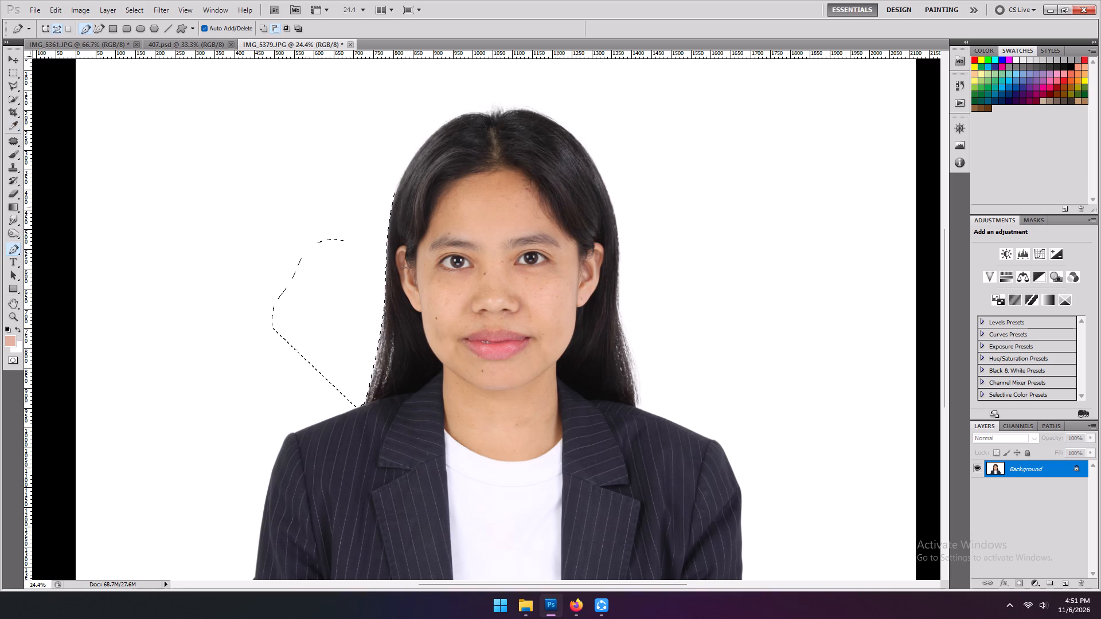
key(ctrl+d)
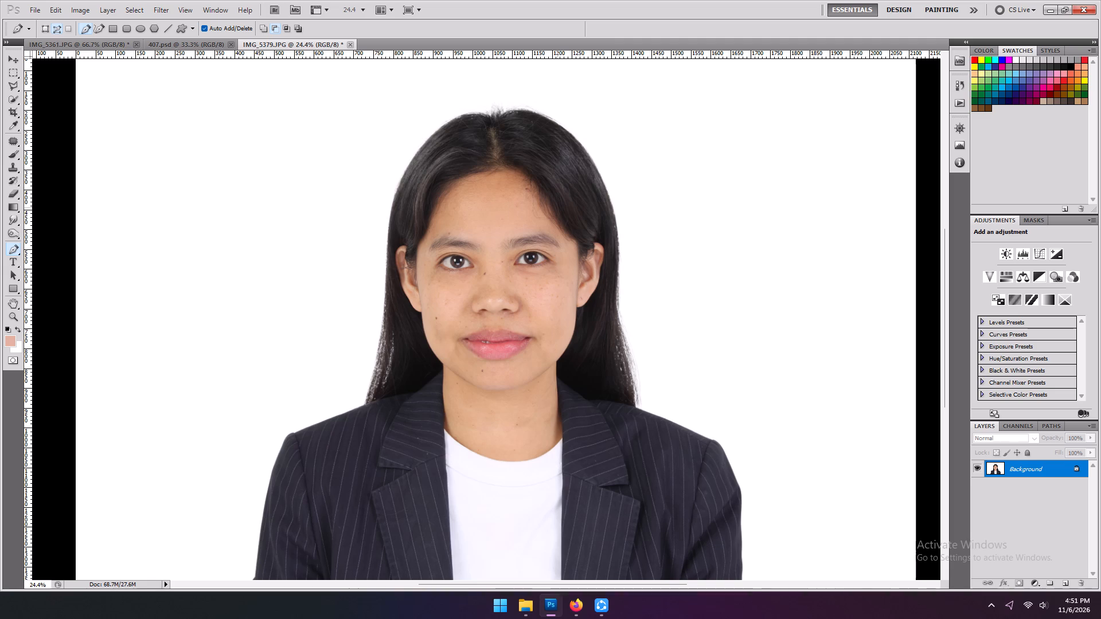
Draw a Pen path along the outer edge of the hair on the photo's right side, looping out into the white backdrop.
click(661, 414)
click(635, 406)
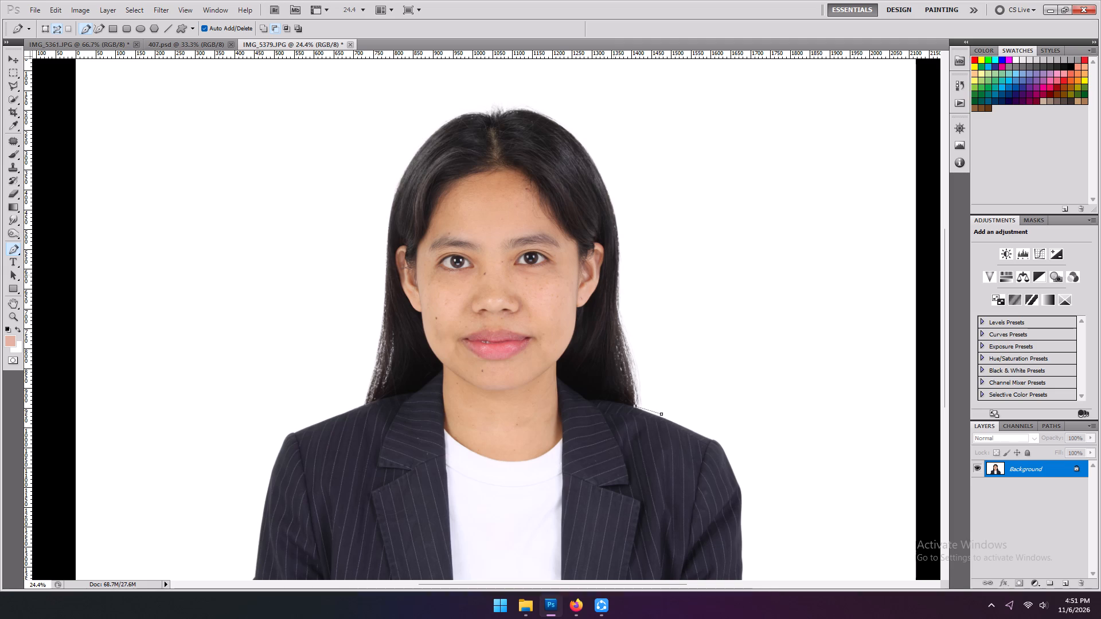
click(616, 271)
click(619, 301)
ctrl+drag(620, 301, 619, 301)
ctrl+drag(619, 301, 614, 306)
click(626, 369)
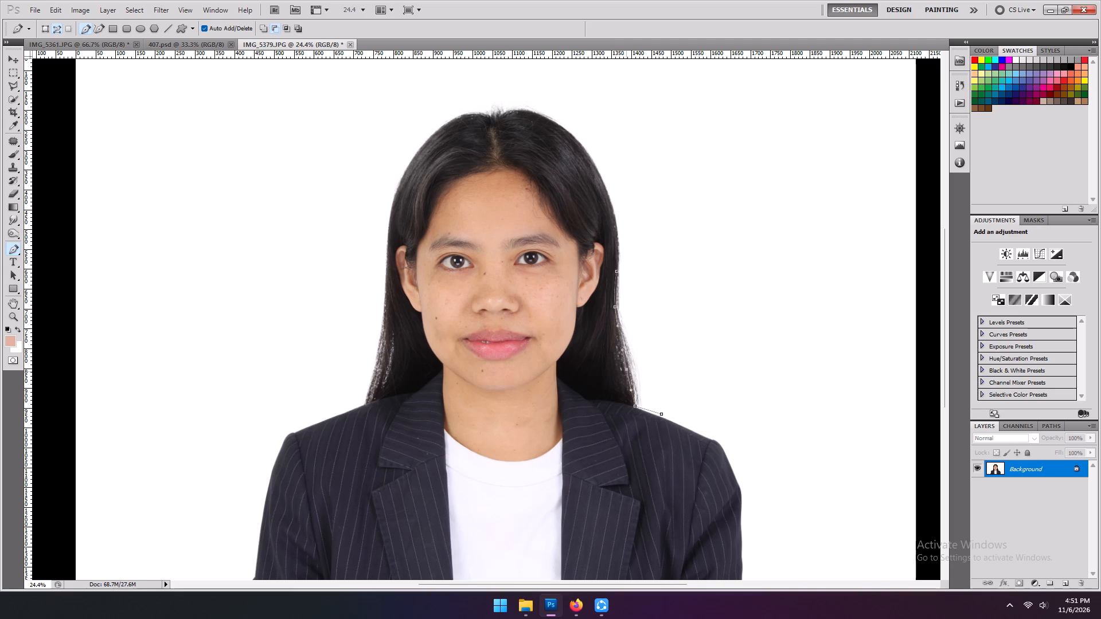
ctrl+click(626, 371)
drag(666, 264, 679, 269)
drag(692, 288, 695, 302)
drag(696, 323, 696, 329)
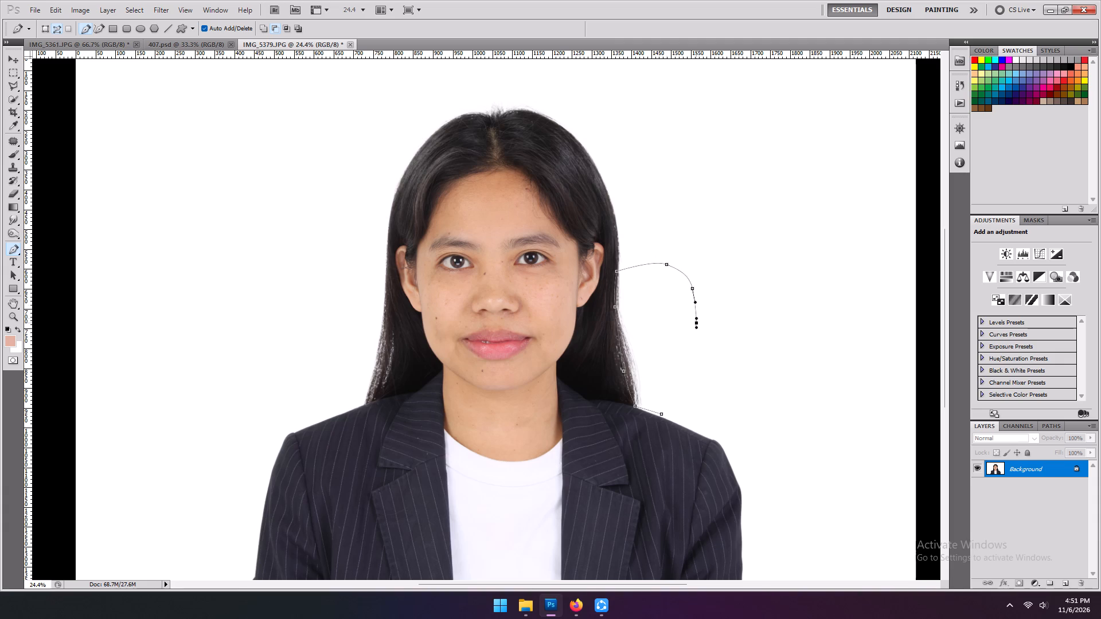
drag(696, 329, 692, 347)
drag(691, 356, 689, 366)
Make a new selection from the right-side hair path with a 3-pixel feather radius.
right_click(664, 331)
click(707, 387)
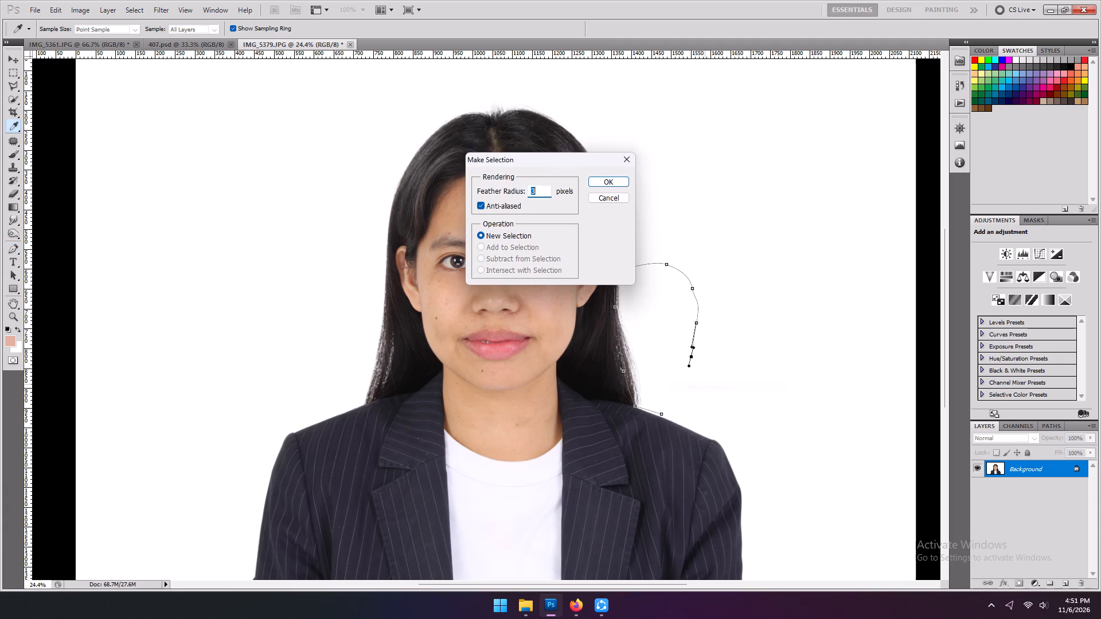
key(Return)
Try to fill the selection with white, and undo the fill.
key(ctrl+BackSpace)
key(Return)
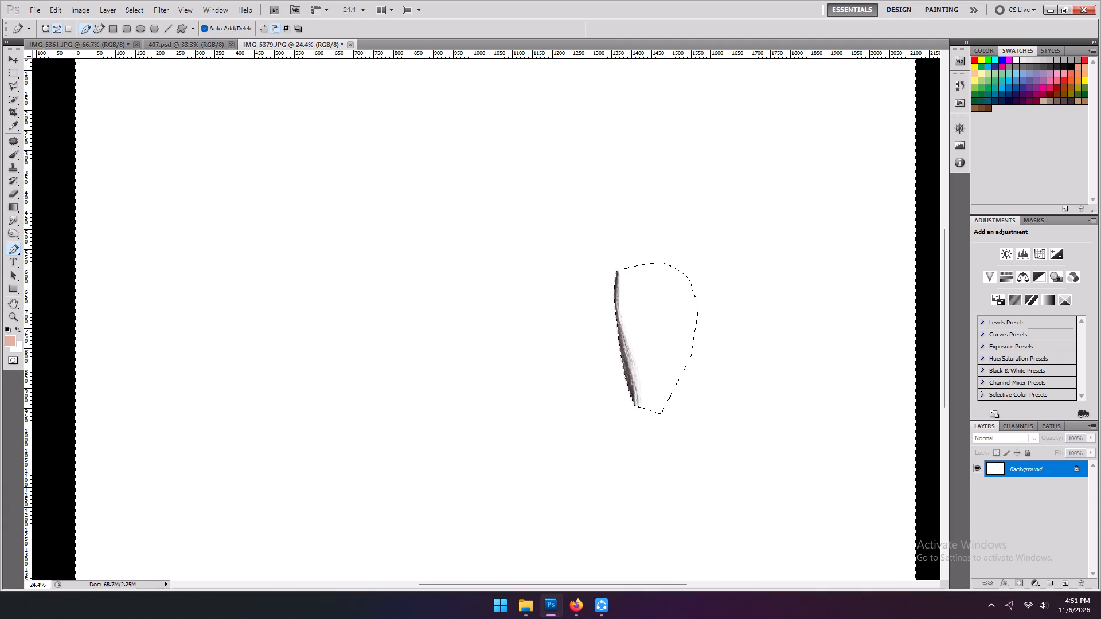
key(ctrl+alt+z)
Invert the selection back to the looped area beside the hair and try to fill it with white.
key(ctrl+shift+i)
key(ctrl+shift+i)
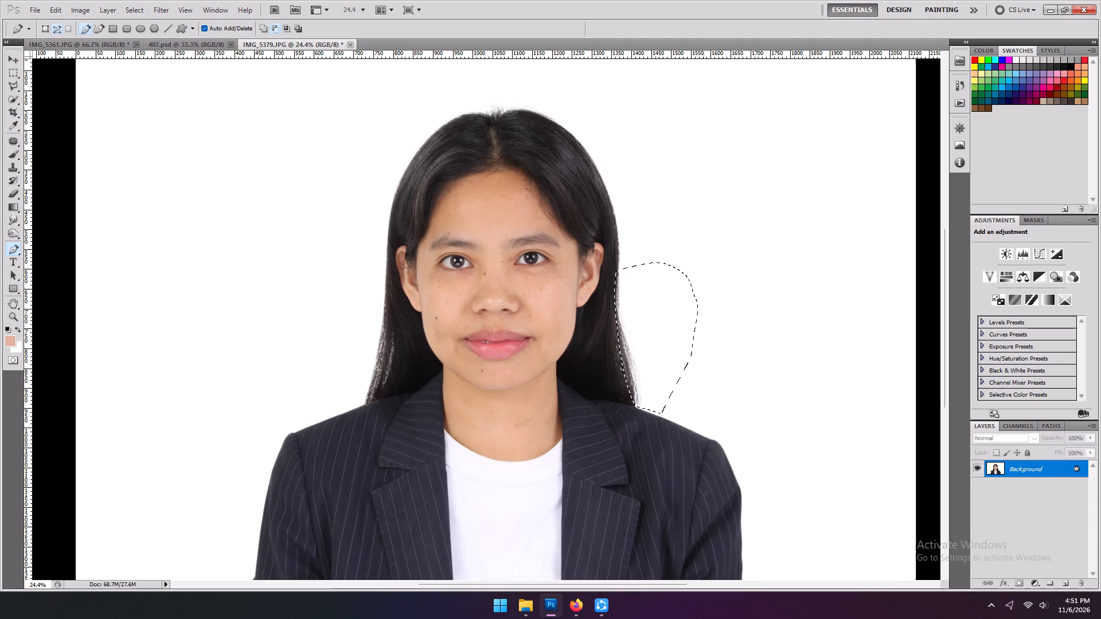
key(ctrl+shift+i)
key(ctrl+BackSpace)
key(Return)
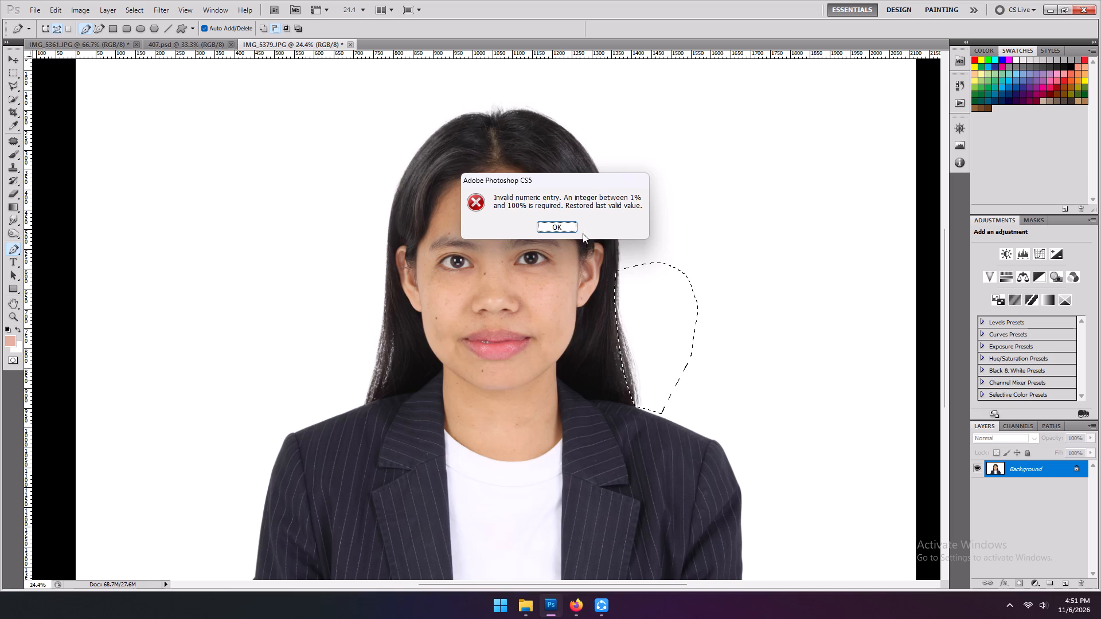
click(555, 230)
Erase the stray hair inside the looped selection with the Eraser, deselect, and clean the backdrop just beside the hair.
alt+scroll(662, 252, down, 7)
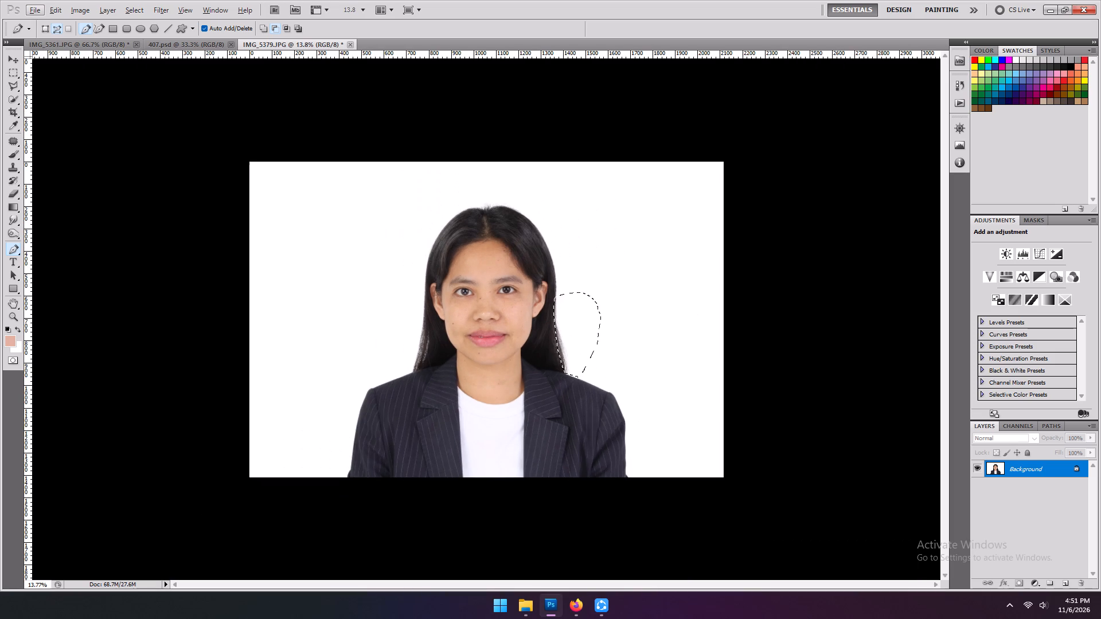
click(13, 191)
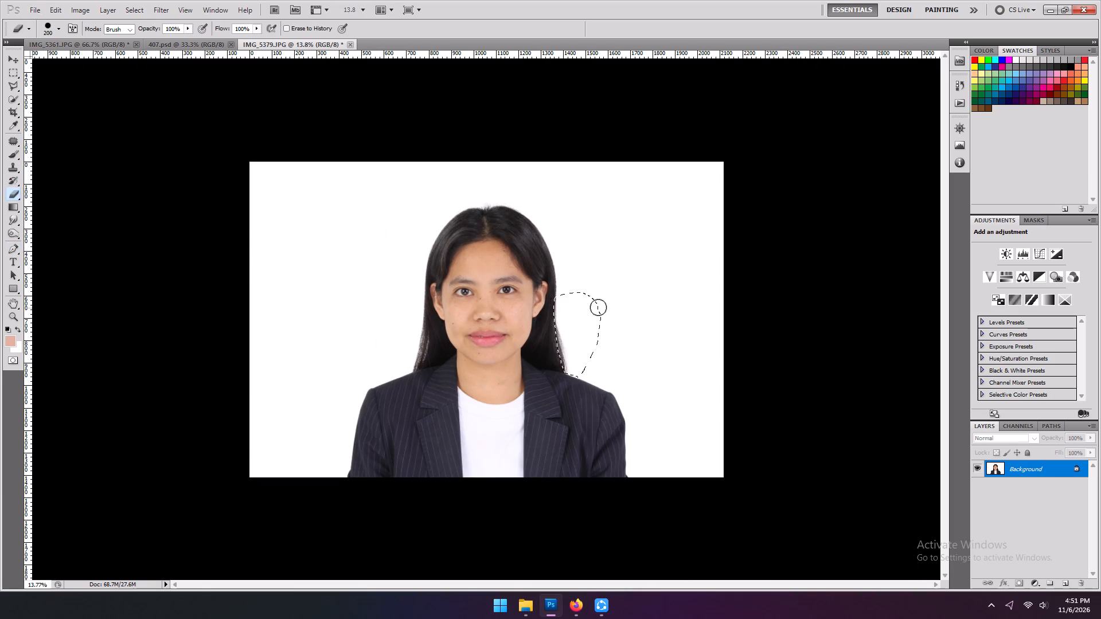
drag(550, 300, 567, 336)
drag(563, 318, 566, 361)
drag(565, 335, 566, 358)
drag(557, 295, 549, 319)
drag(552, 287, 557, 322)
drag(560, 272, 556, 299)
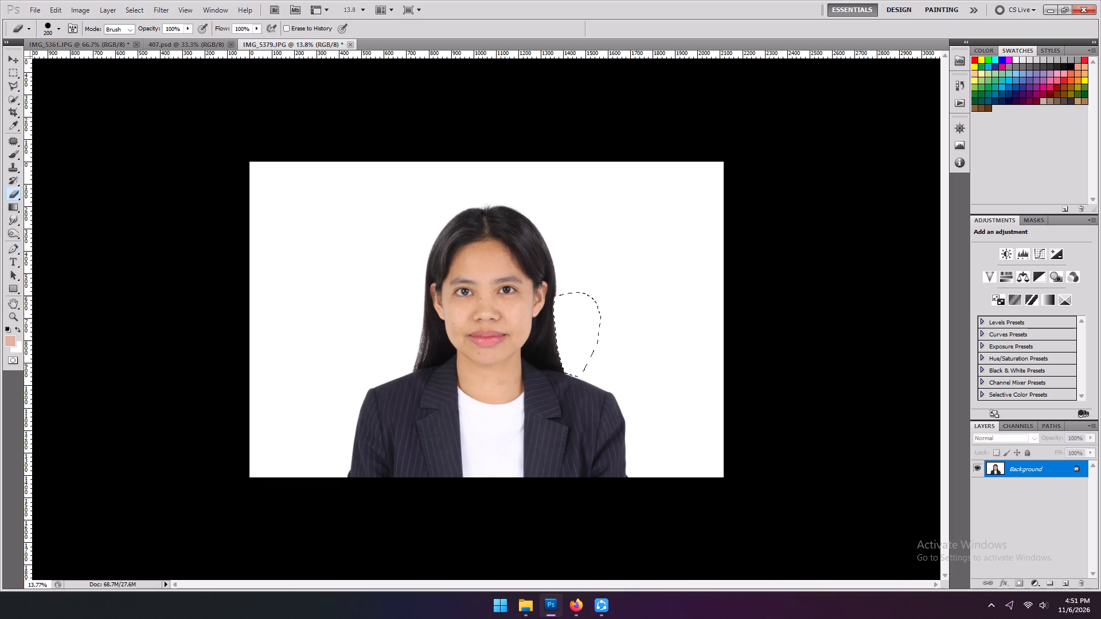
key(ctrl+d)
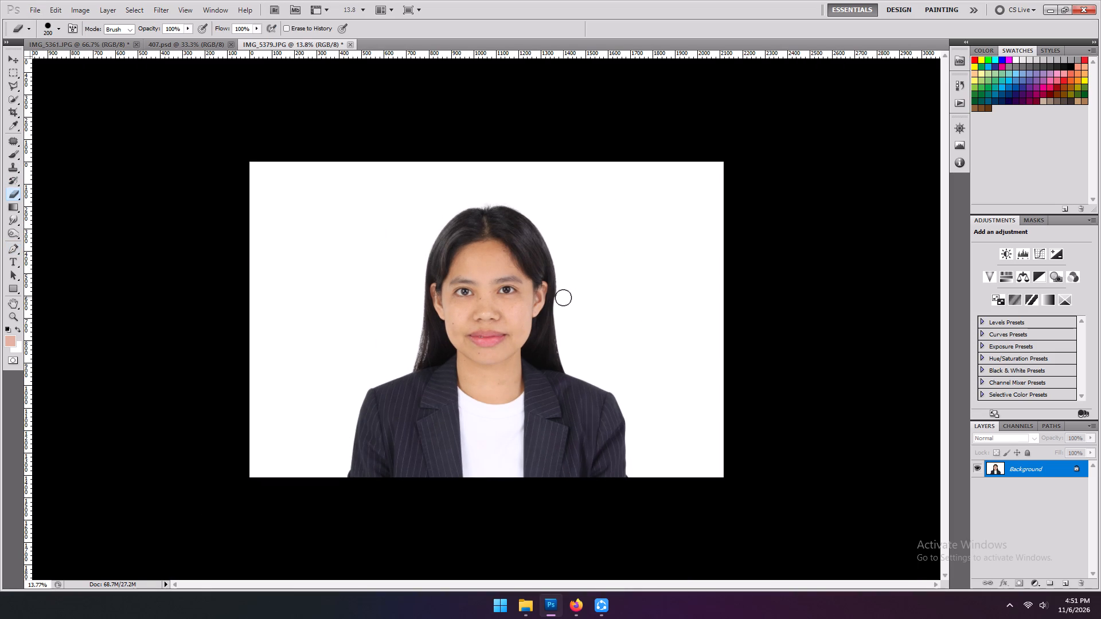
drag(563, 297, 581, 297)
click(564, 295)
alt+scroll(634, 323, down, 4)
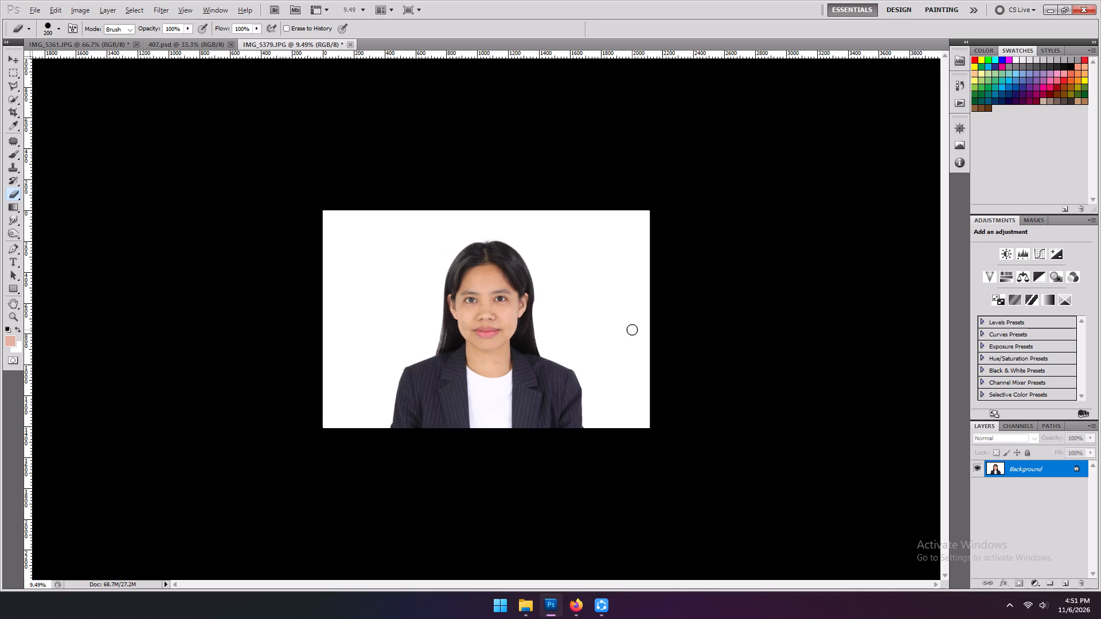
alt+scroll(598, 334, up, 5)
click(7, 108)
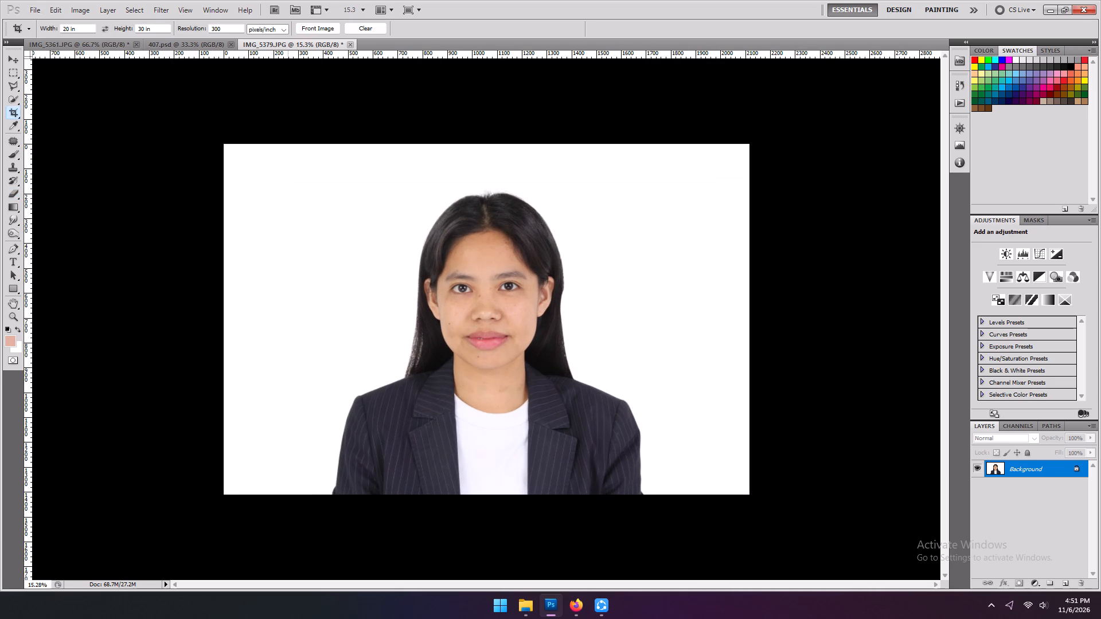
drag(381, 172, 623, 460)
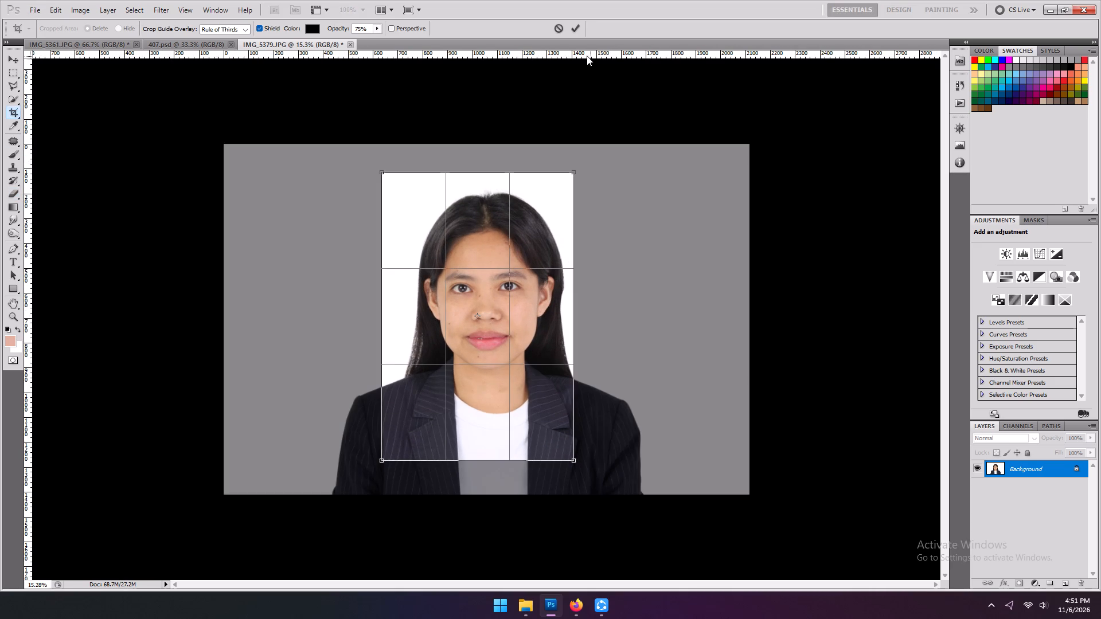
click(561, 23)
Crop the portrait to 2 in wide by 2 in high, with the frame centred around the woman's head and shoulders.
drag(87, 29, 0, 58)
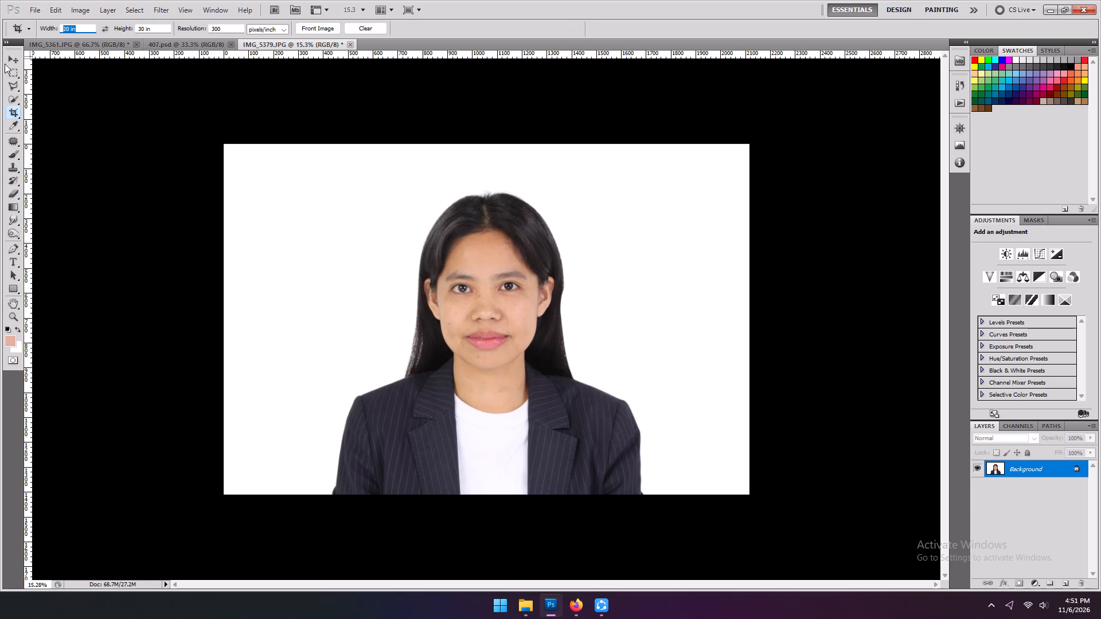
text(2 in)
drag(165, 28, 53, 23)
text(2 in)
key(Return)
drag(371, 156, 647, 428)
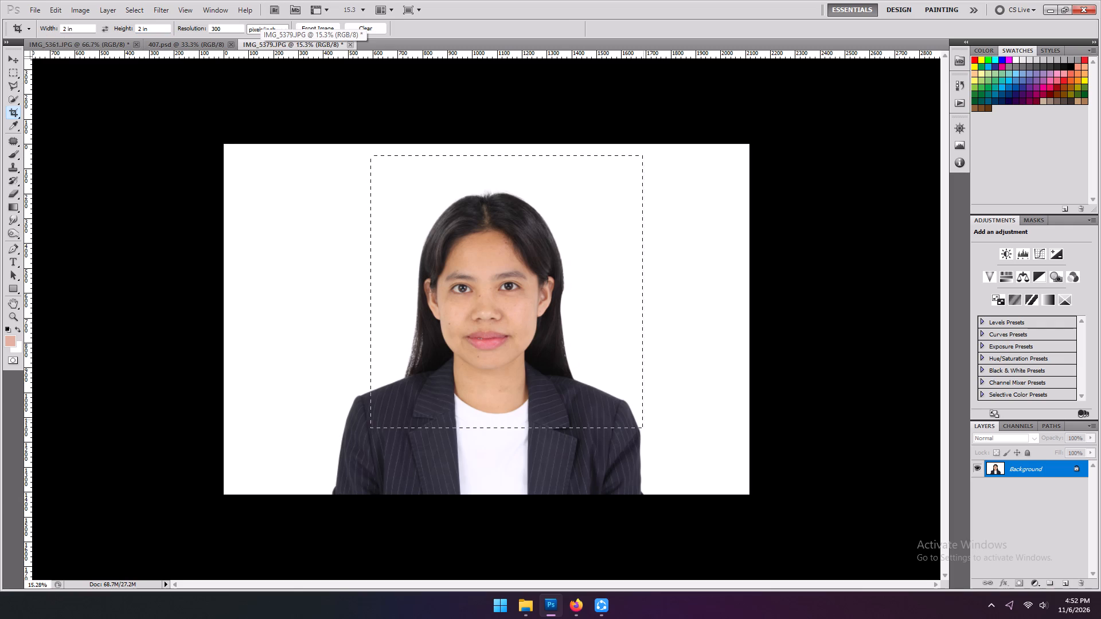
drag(647, 428, 654, 438)
drag(605, 362, 580, 366)
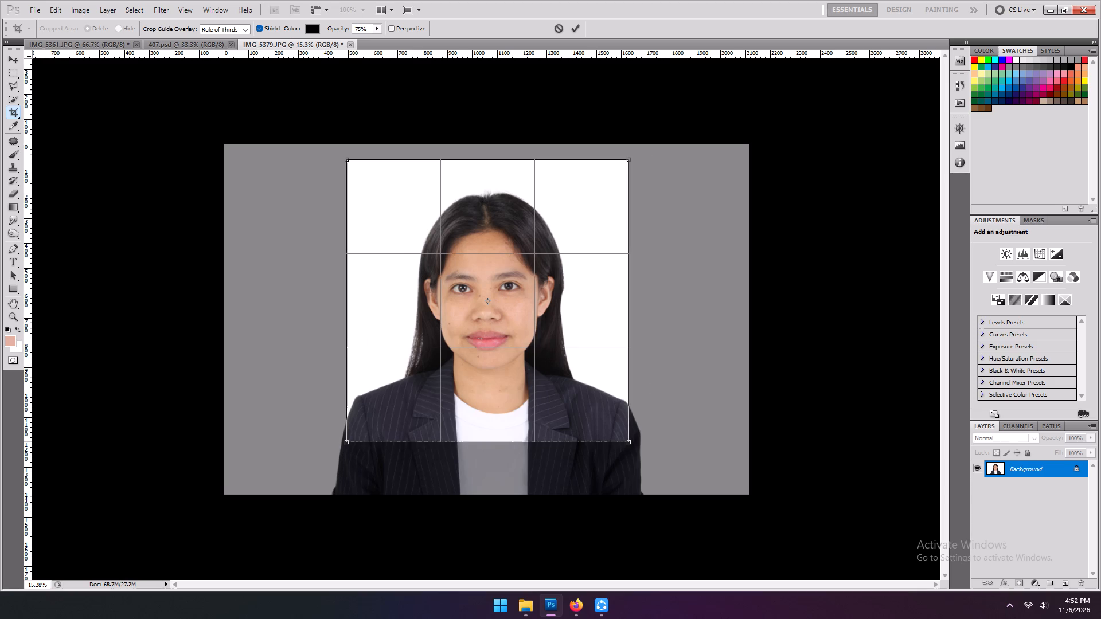
click(577, 295)
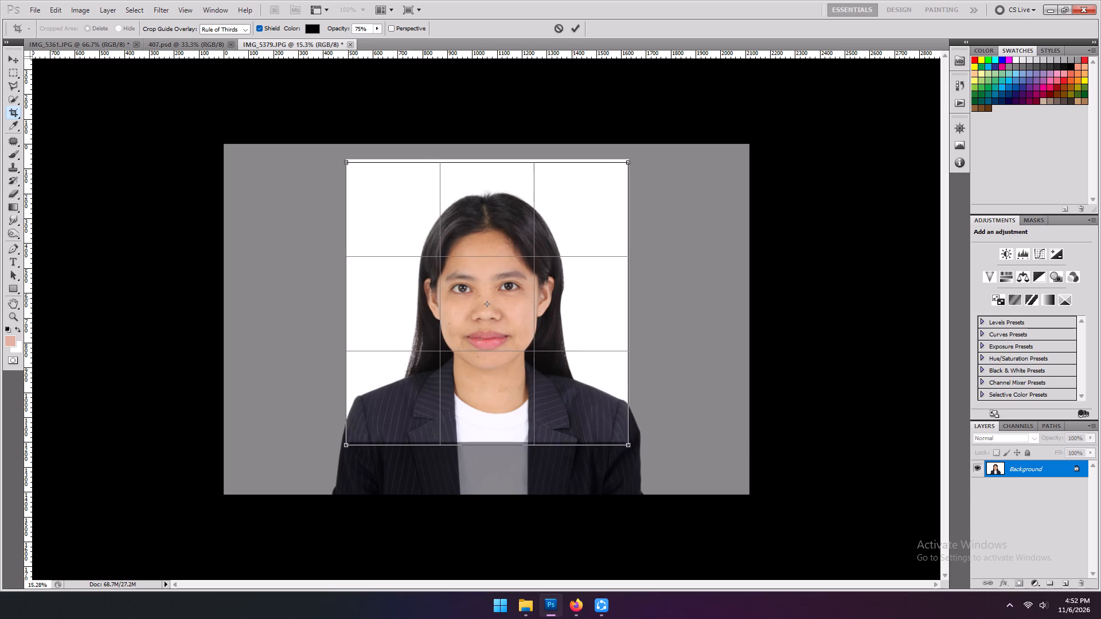
key(Right)
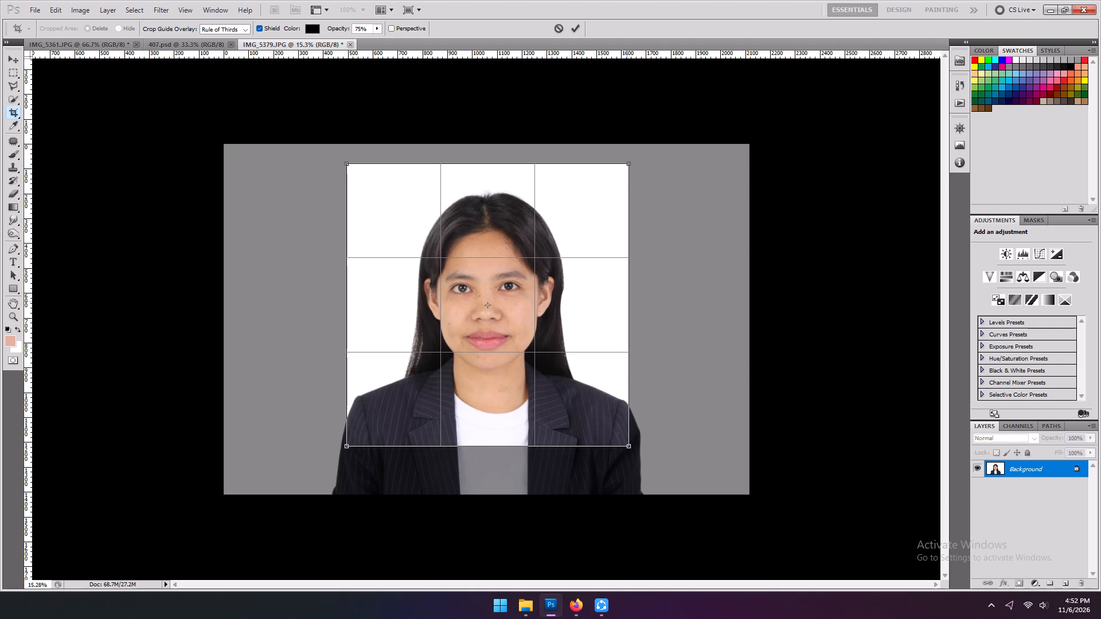
key(Right)
key(Right)
key(Return)
Enlarge the whole cropped portrait to about 107% with Free Transform, centre it at about X 294 px, Y 299 px, and deselect.
alt+scroll(538, 300, up, 9)
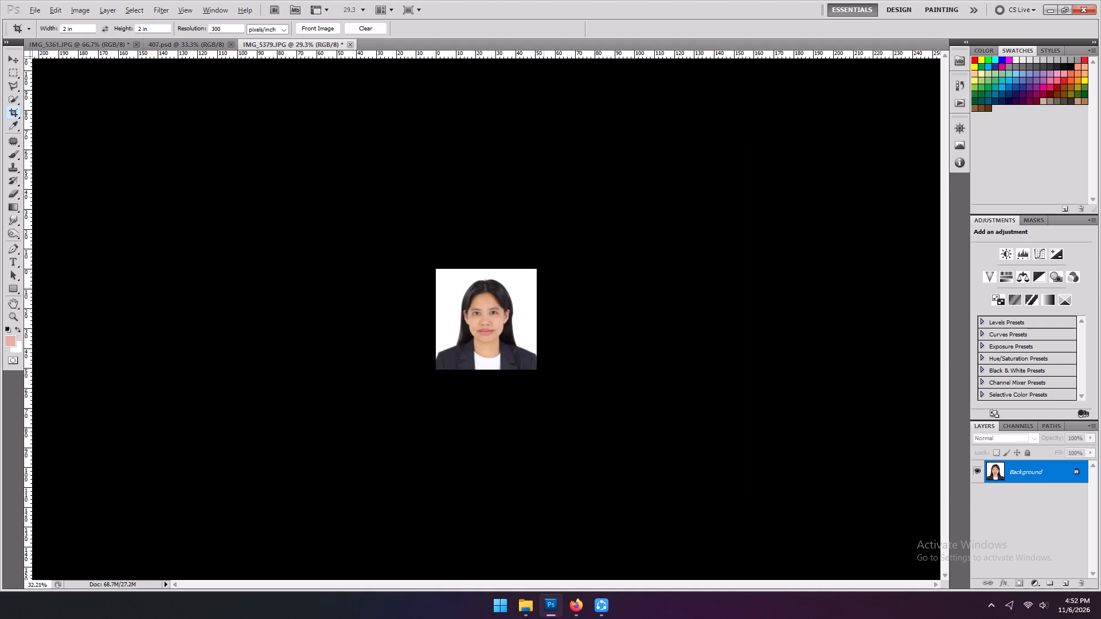
alt+scroll(544, 288, up, 3)
click(7, 76)
alt+scroll(426, 230, up, 4)
drag(298, 121, 395, 229)
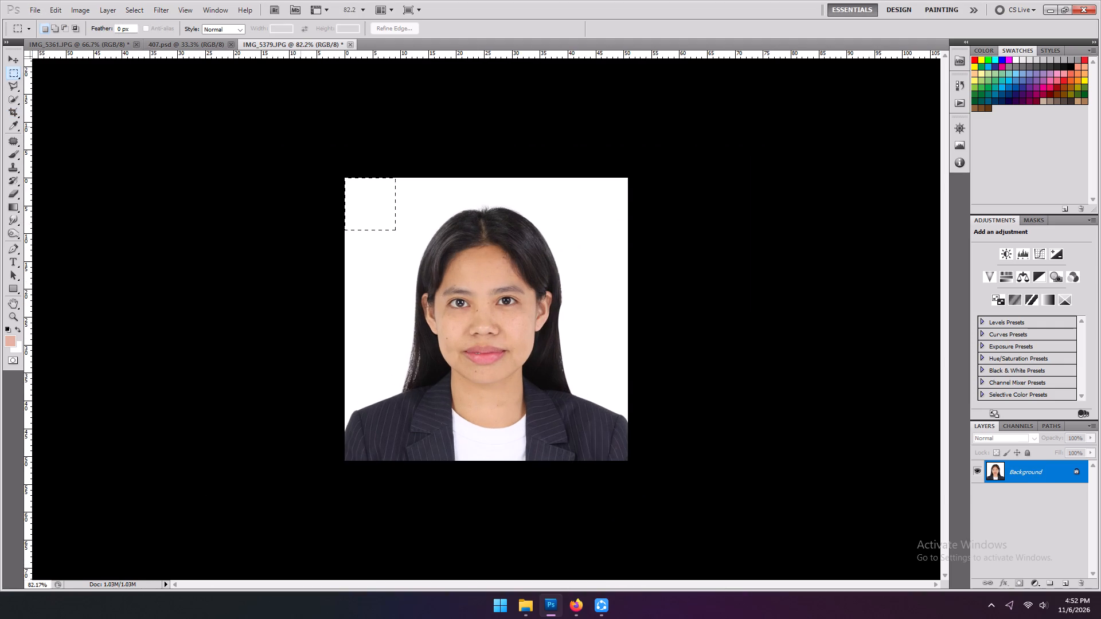
drag(395, 229, 1044, 617)
key(m)
key(ctrl+t)
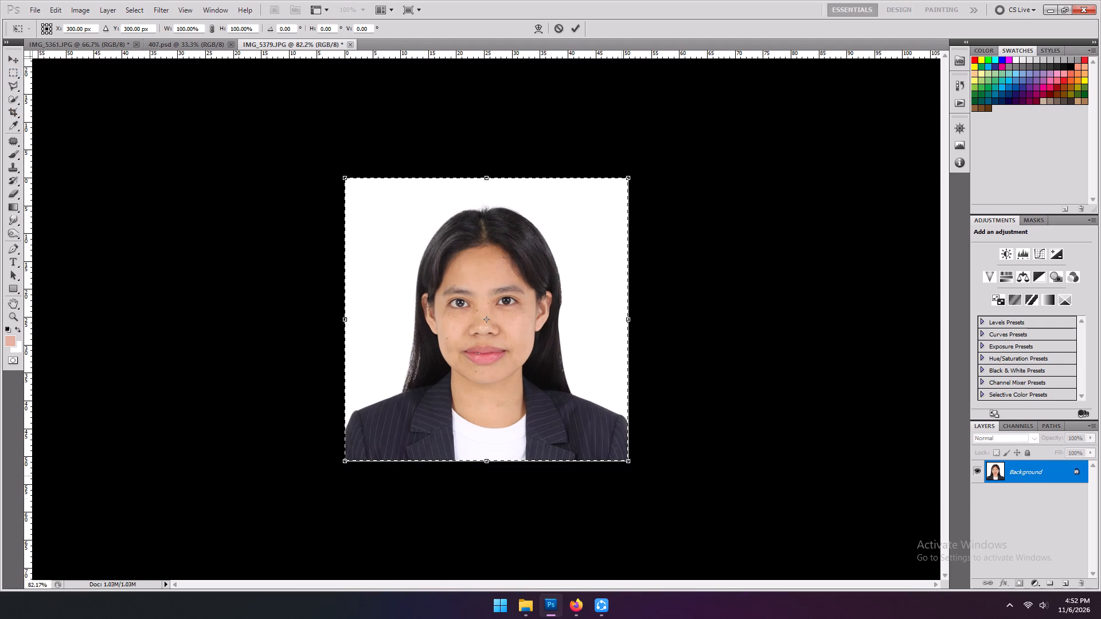
alt+shift+drag(629, 463, 633, 471)
key(Left)
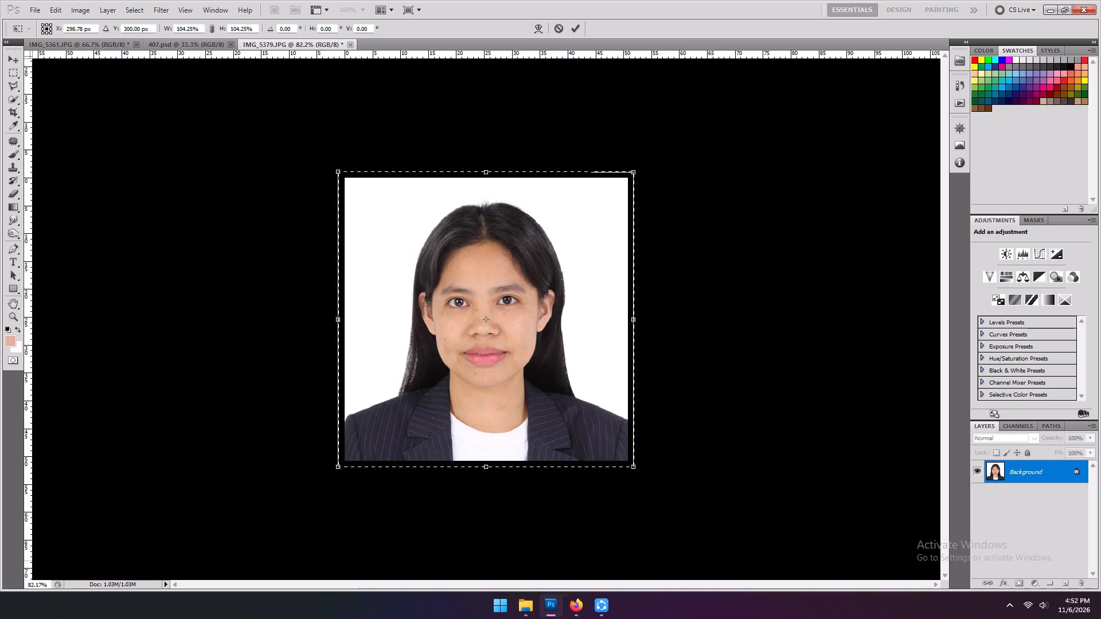
key(Left)
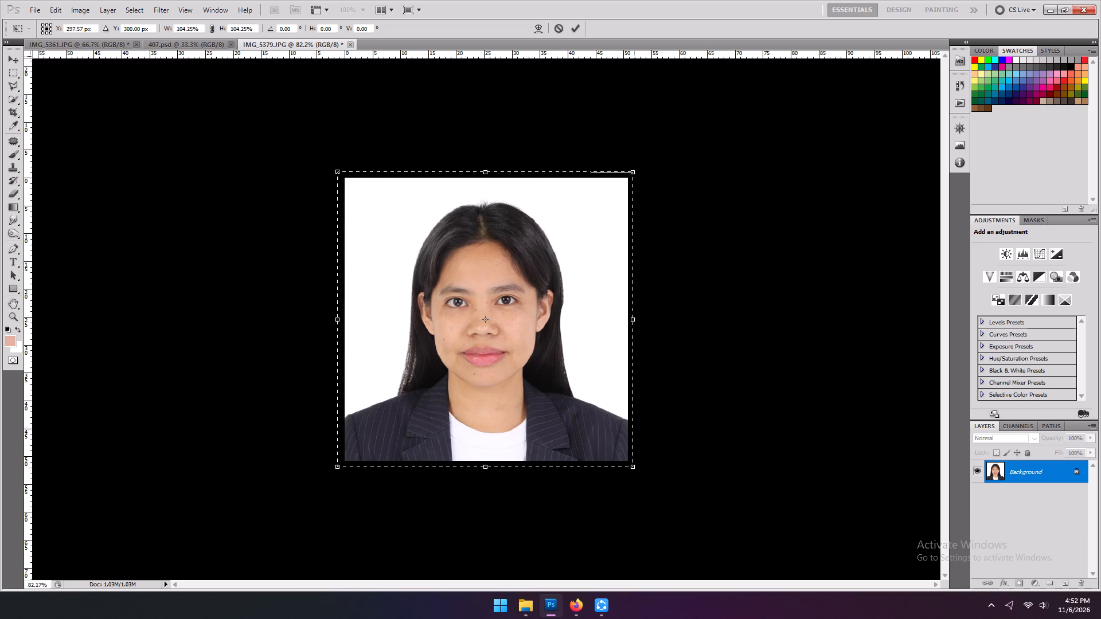
alt+shift+drag(634, 468, 637, 473)
key(Left)
key(Left)
key(Left)
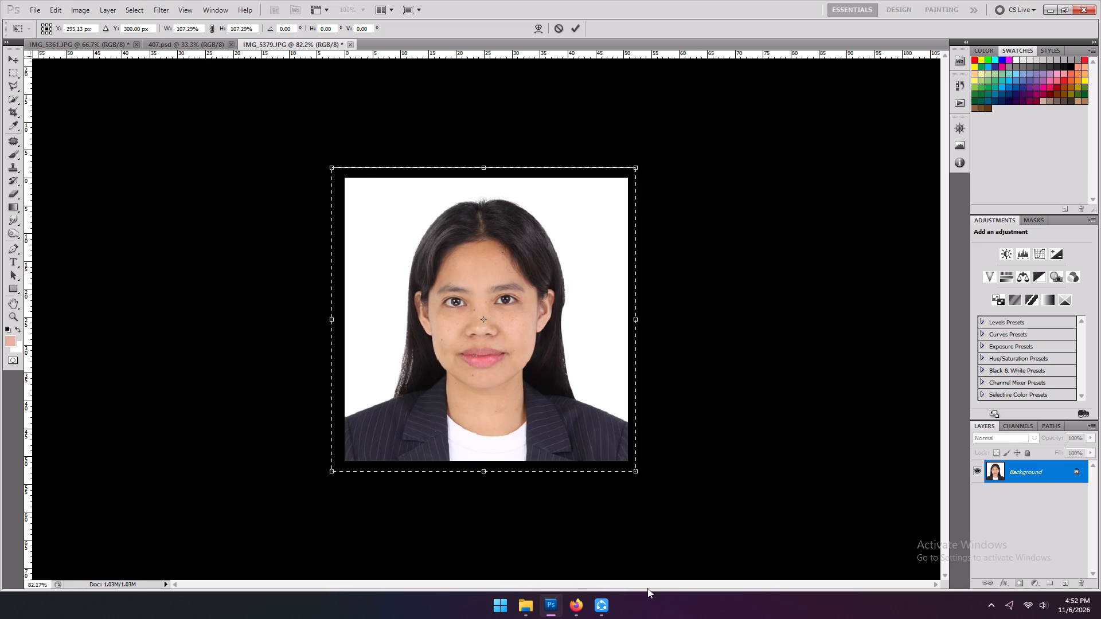
key(Up)
key(Up)
key(Down)
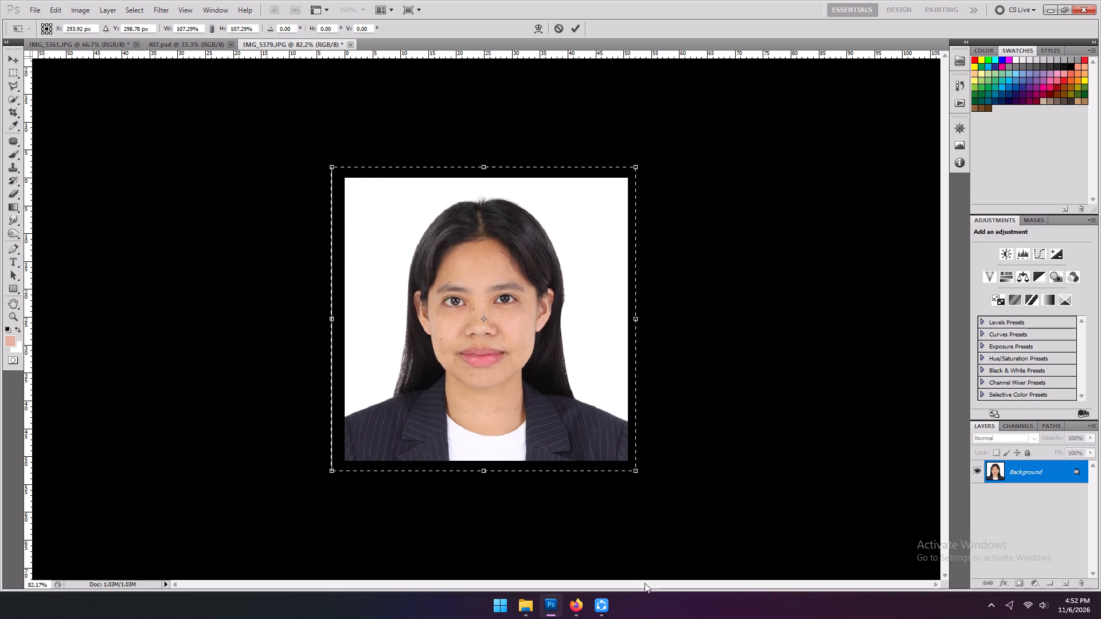
key(Return)
click(699, 499)
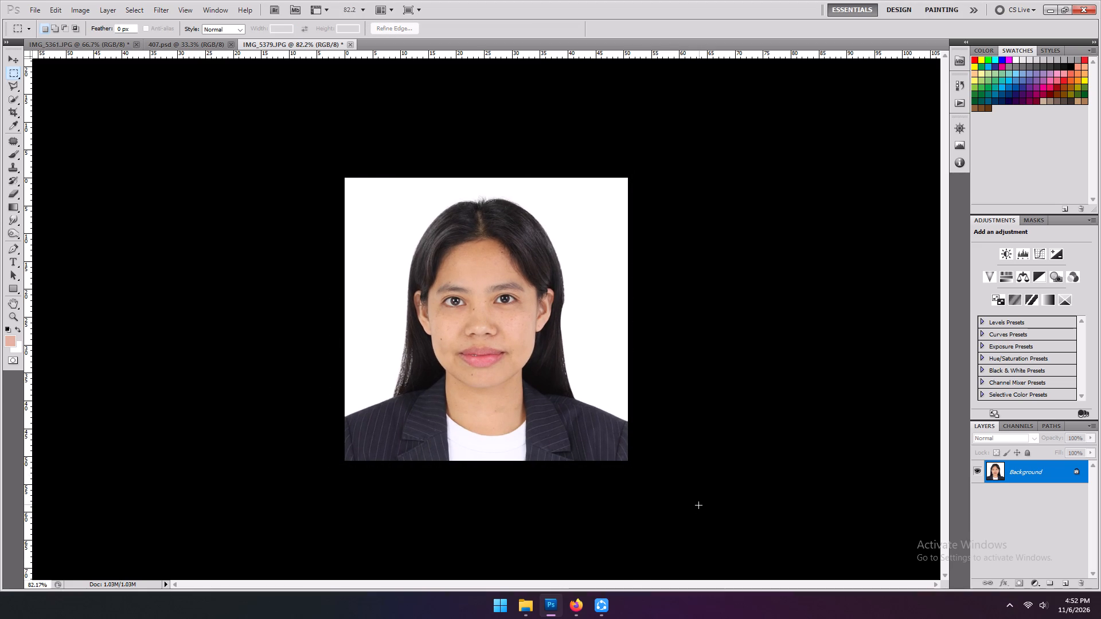
ctrl+shift+click(715, 442)
Save the cropped portrait as a JPEG copy in the 11-06-26 folder.
key(ctrl+shift+s)
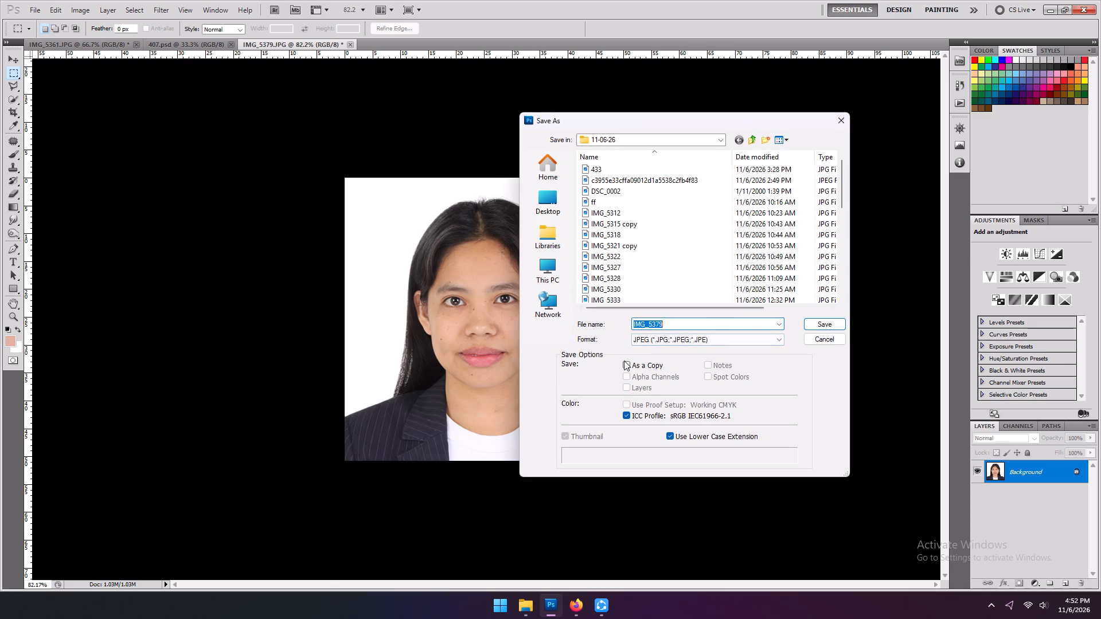
click(623, 362)
key(Return)
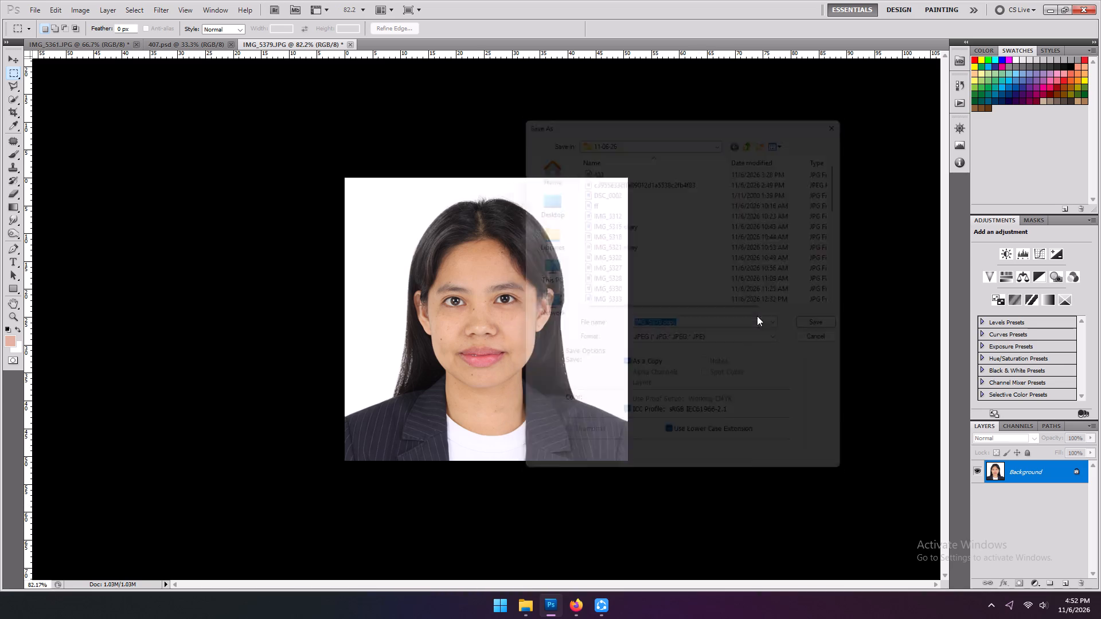
key(Return)
key(Return)
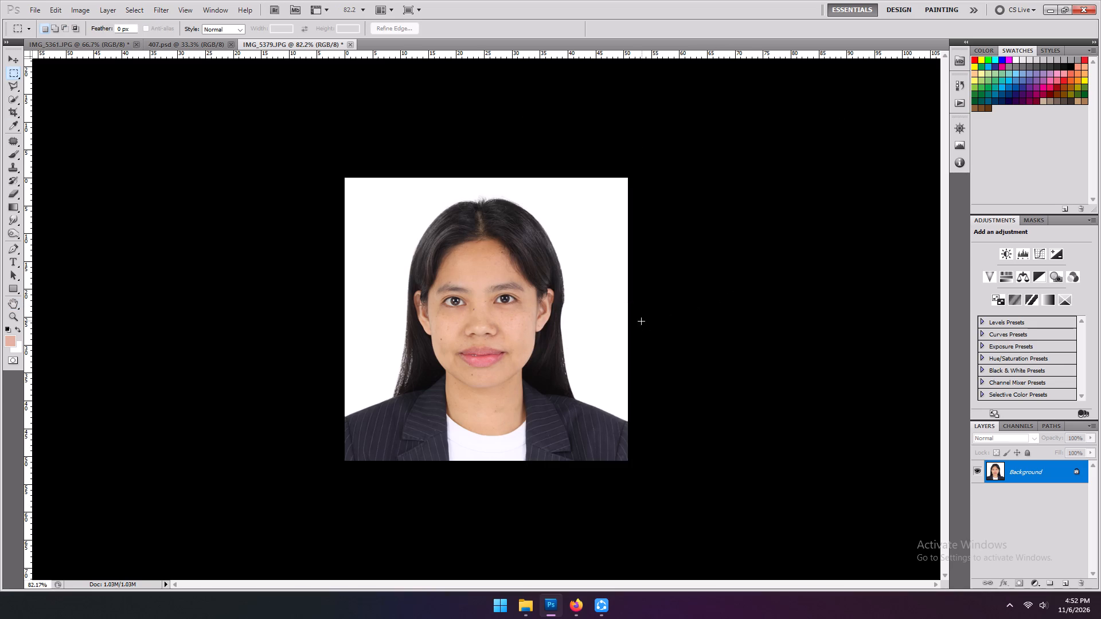
Generate a new print sheet with six large and four small copies of the portrait.
click(671, 334)
key(F4)
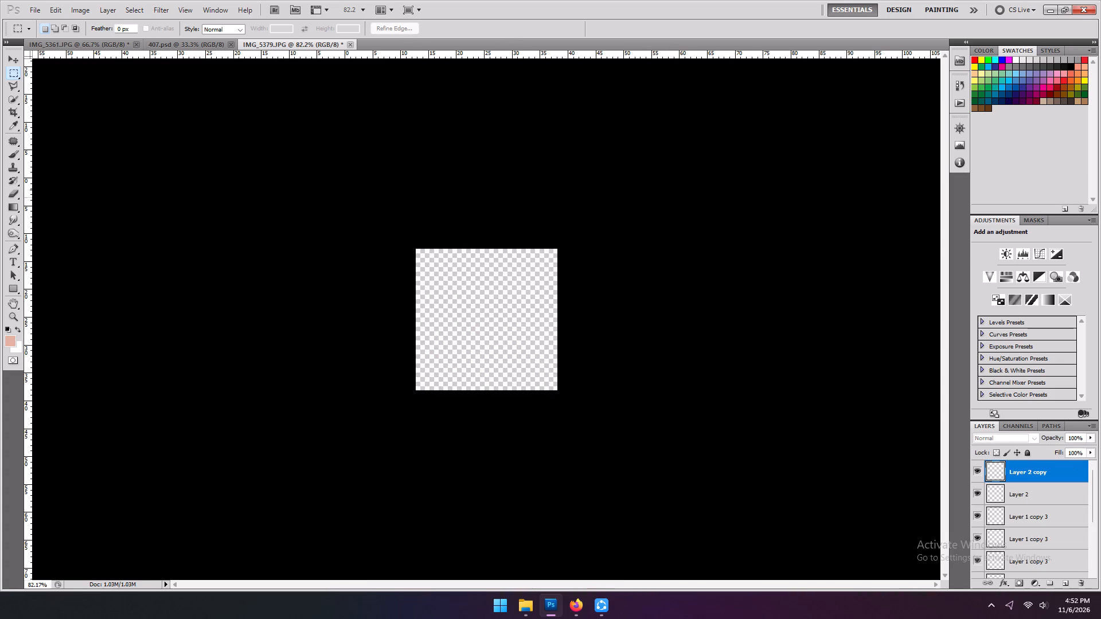
Measure the head from the top of the hair to the chin on the second row's middle portrait, and clear the measurement.
right_click(13, 127)
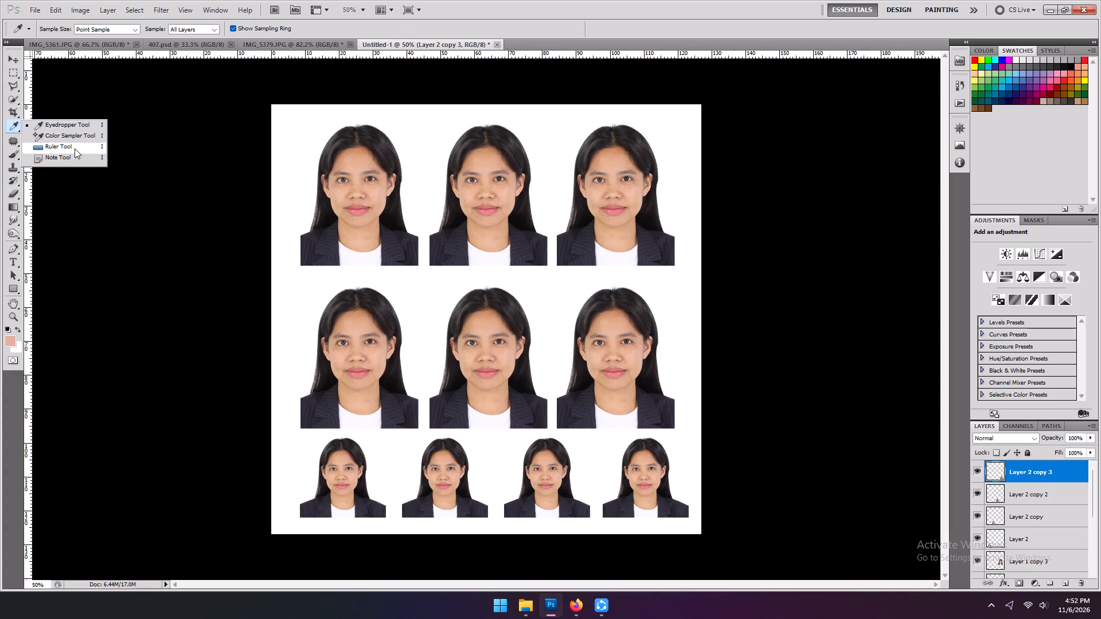
click(75, 148)
alt+scroll(409, 283, up, 12)
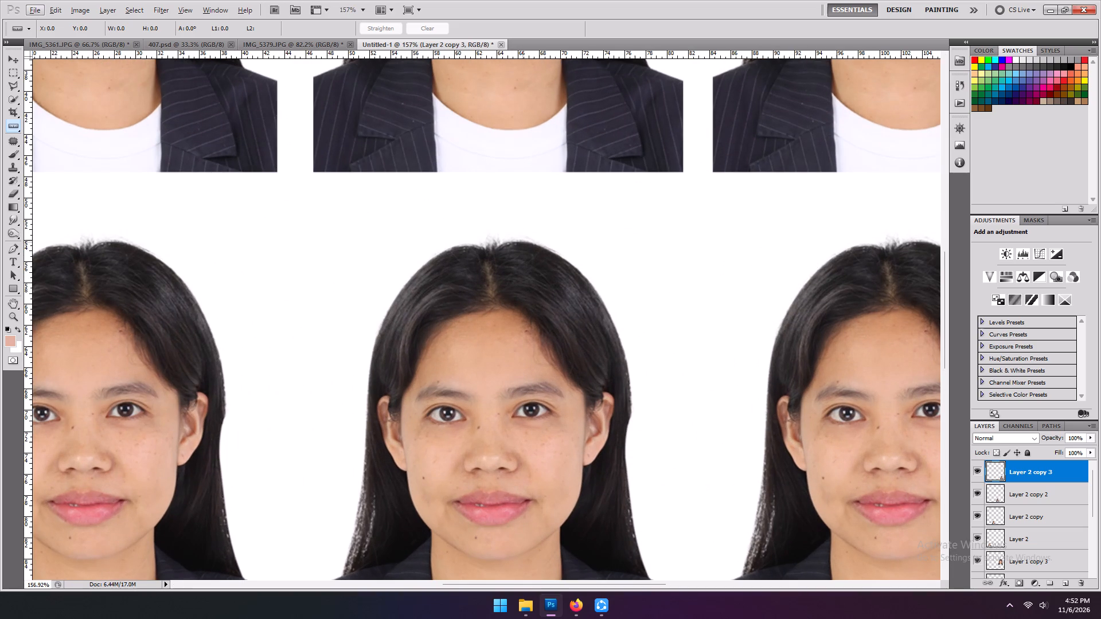
drag(522, 242, 489, 559)
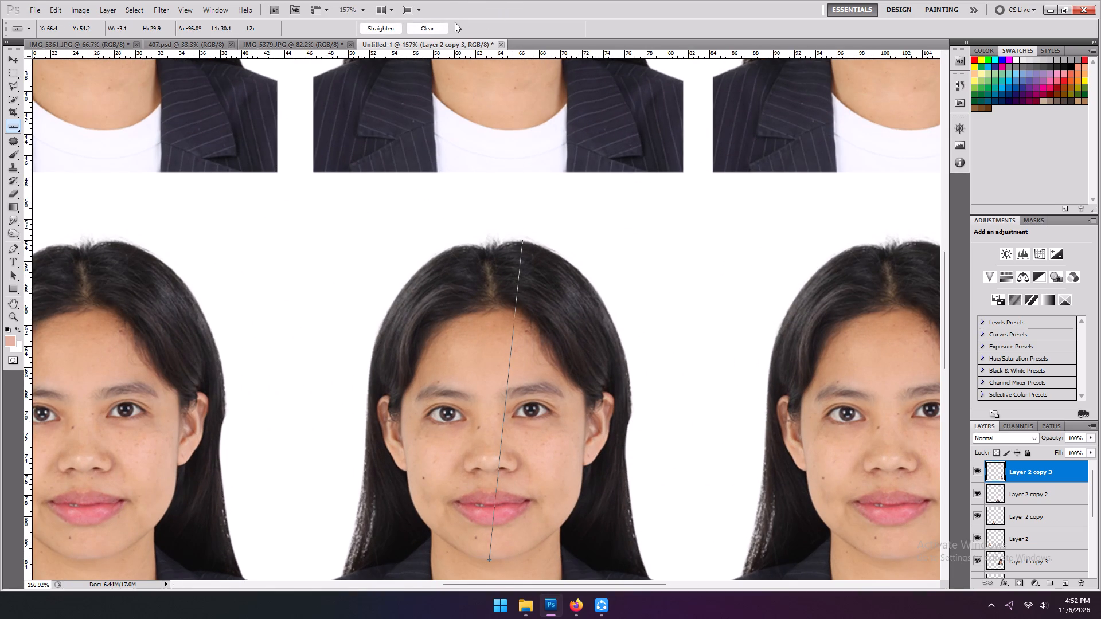
click(440, 23)
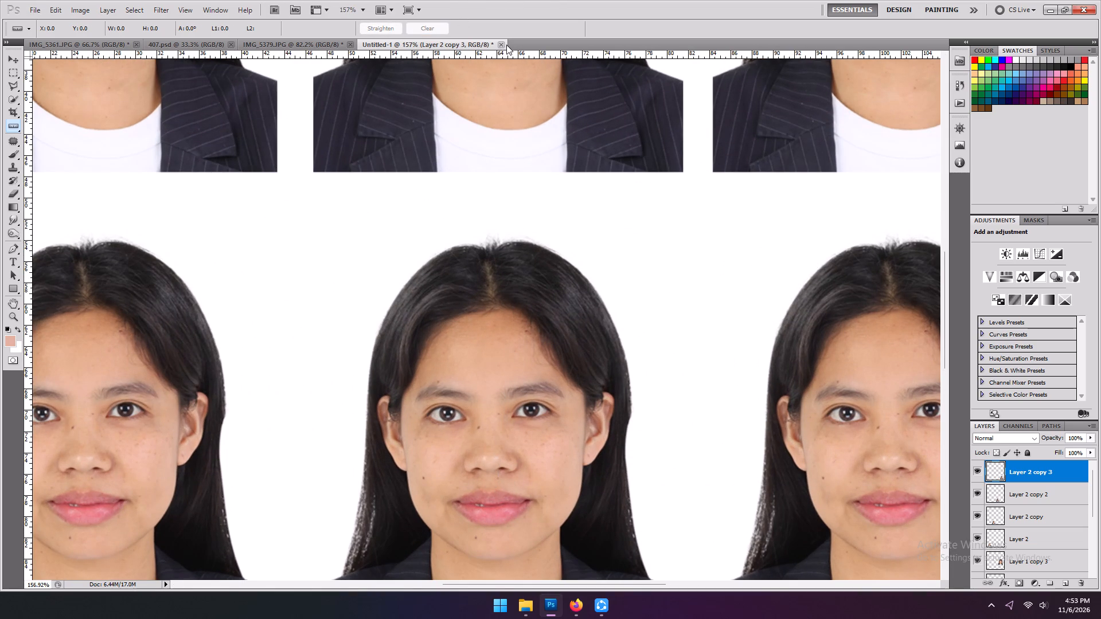
Close the Untitled-1 print sheet without saving it.
click(505, 44)
click(497, 44)
click(499, 45)
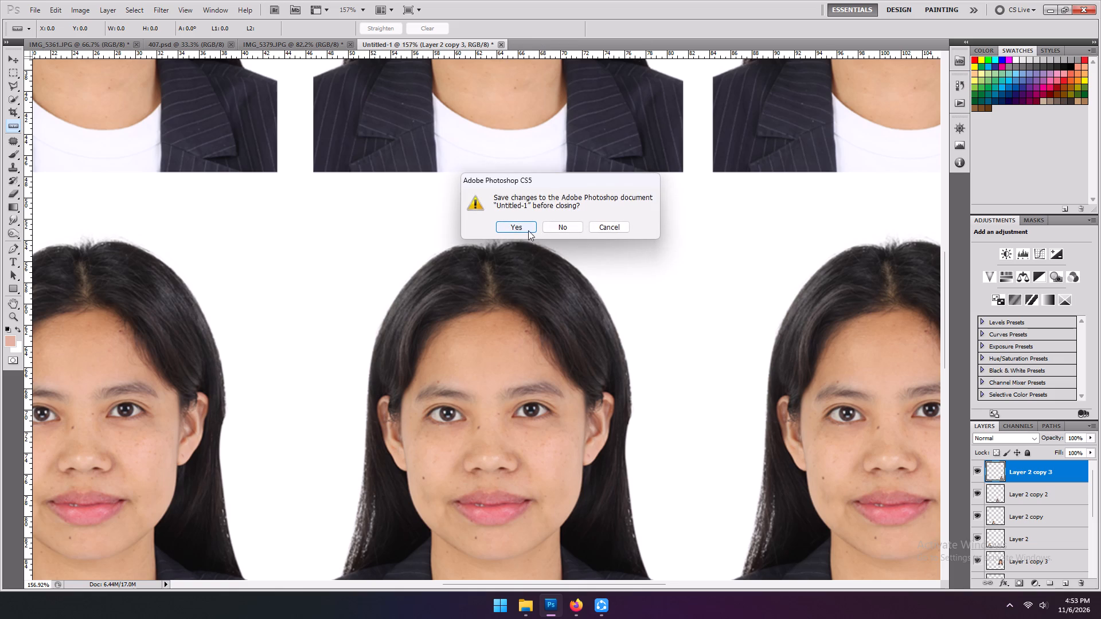
click(556, 228)
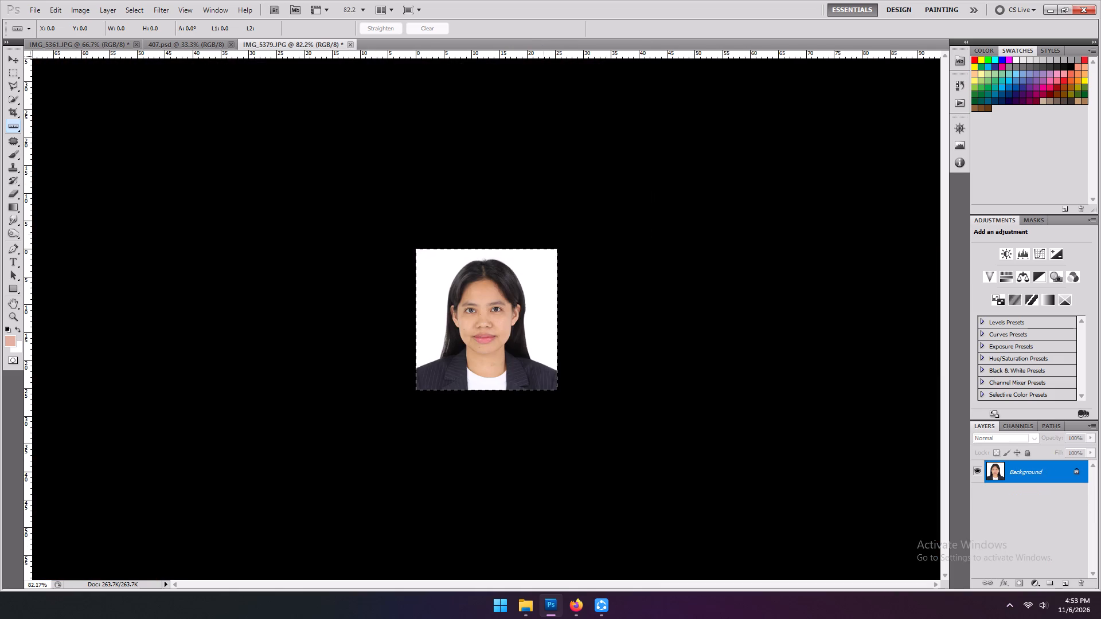
Undo the last two changes on IMG_5379, back to the full-size 2 × 2 in portrait.
key(ctrl+alt+z)
key(ctrl+alt+z)
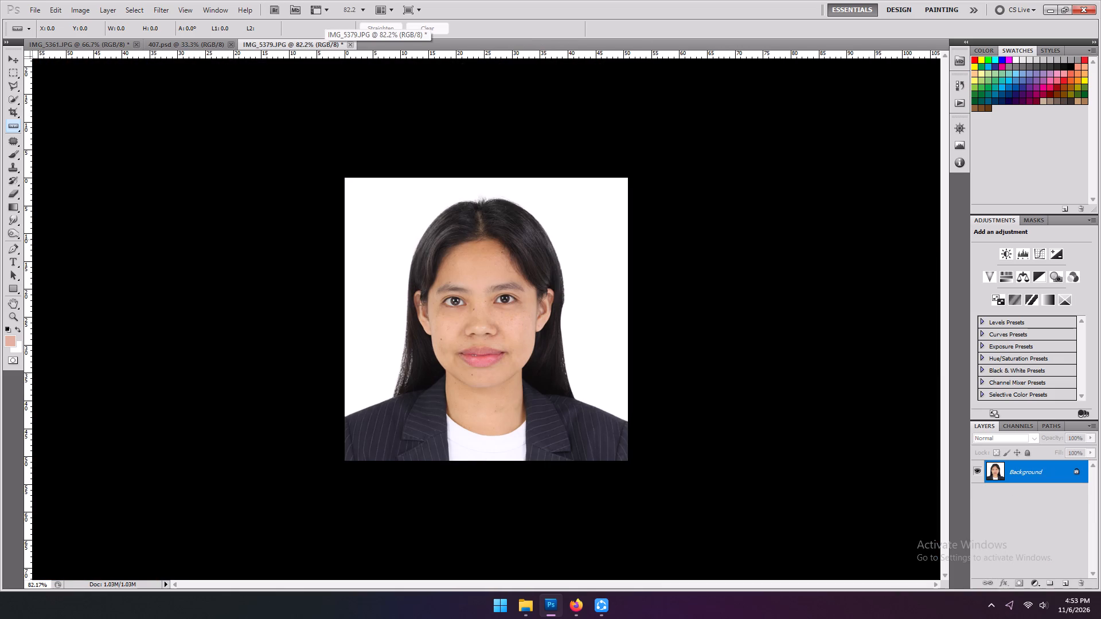
Enlarge the whole IMG_5379 portrait to about 104% with Free Transform, centre it at about X 299 px, Y 300 px, and deselect.
click(11, 74)
drag(263, 126, 1070, 618)
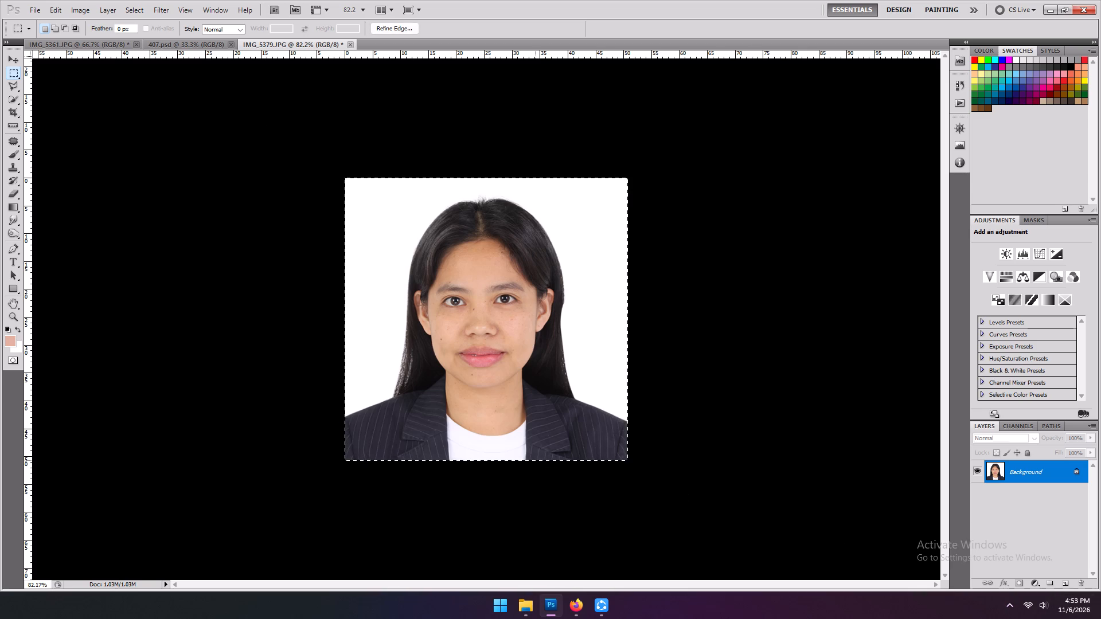
key(m)
key(ctrl+t)
alt+shift+drag(628, 459, 634, 465)
key(Left)
key(Left)
key(Left)
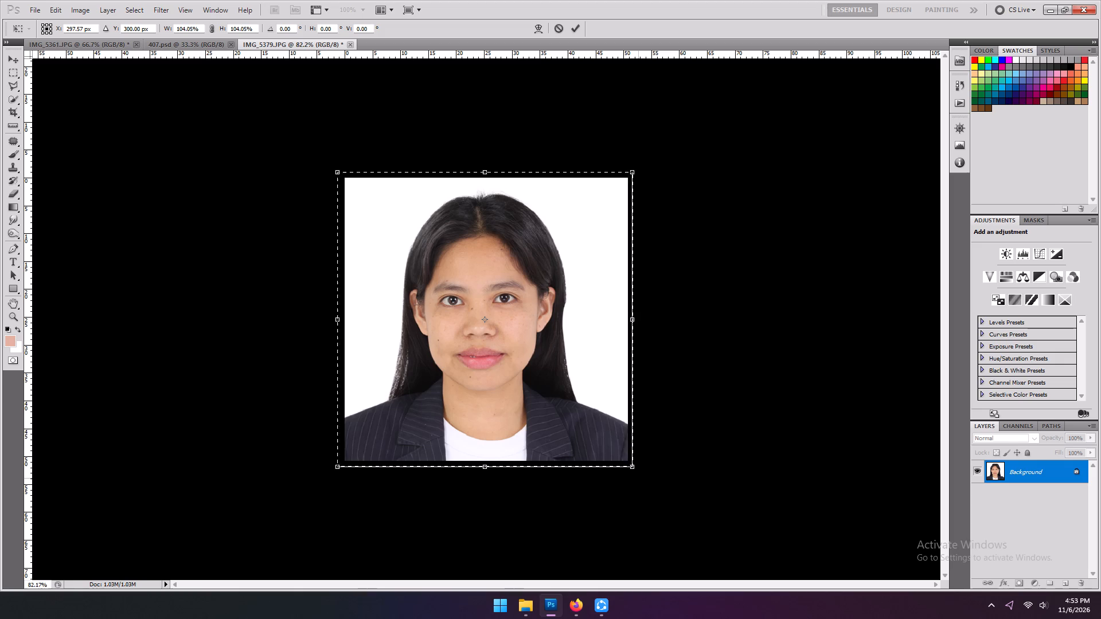
key(Right)
key(Down)
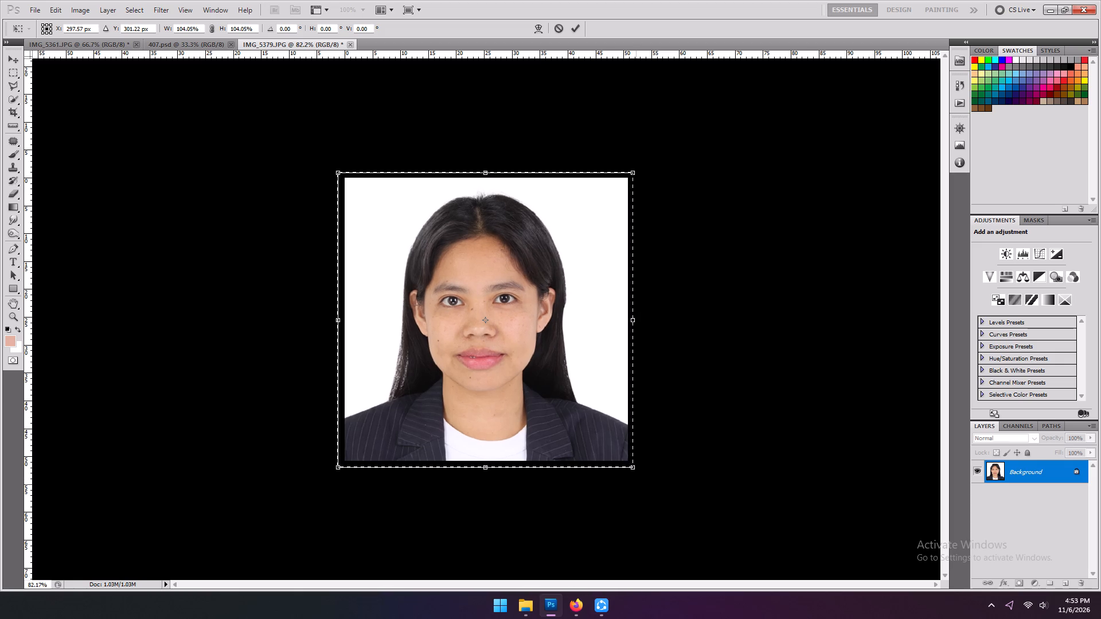
key(Up)
key(Right)
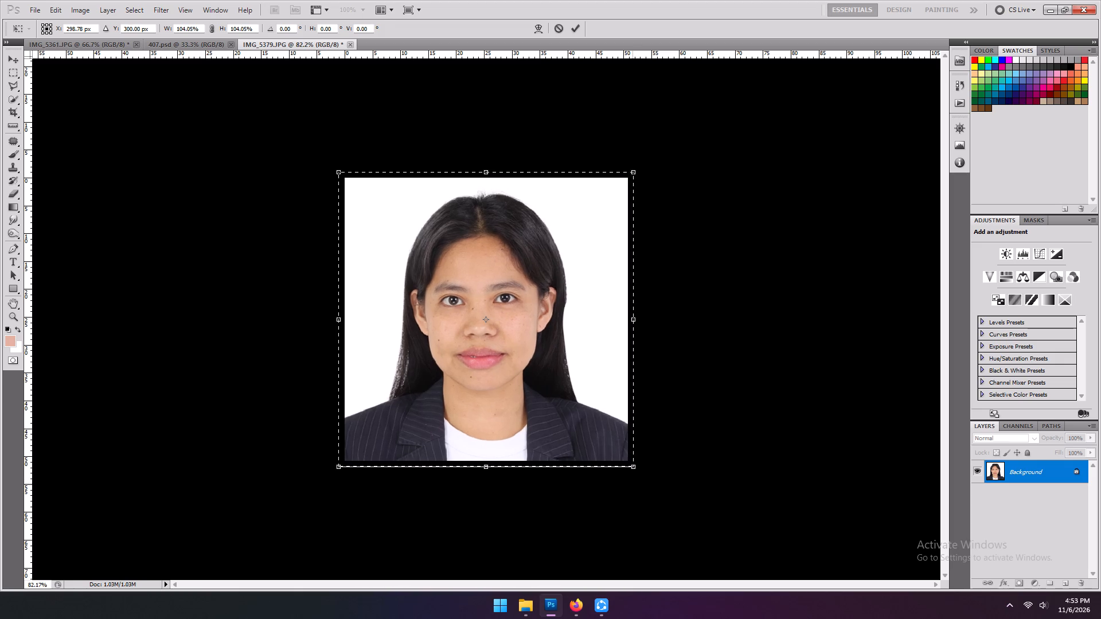
key(Return)
click(643, 489)
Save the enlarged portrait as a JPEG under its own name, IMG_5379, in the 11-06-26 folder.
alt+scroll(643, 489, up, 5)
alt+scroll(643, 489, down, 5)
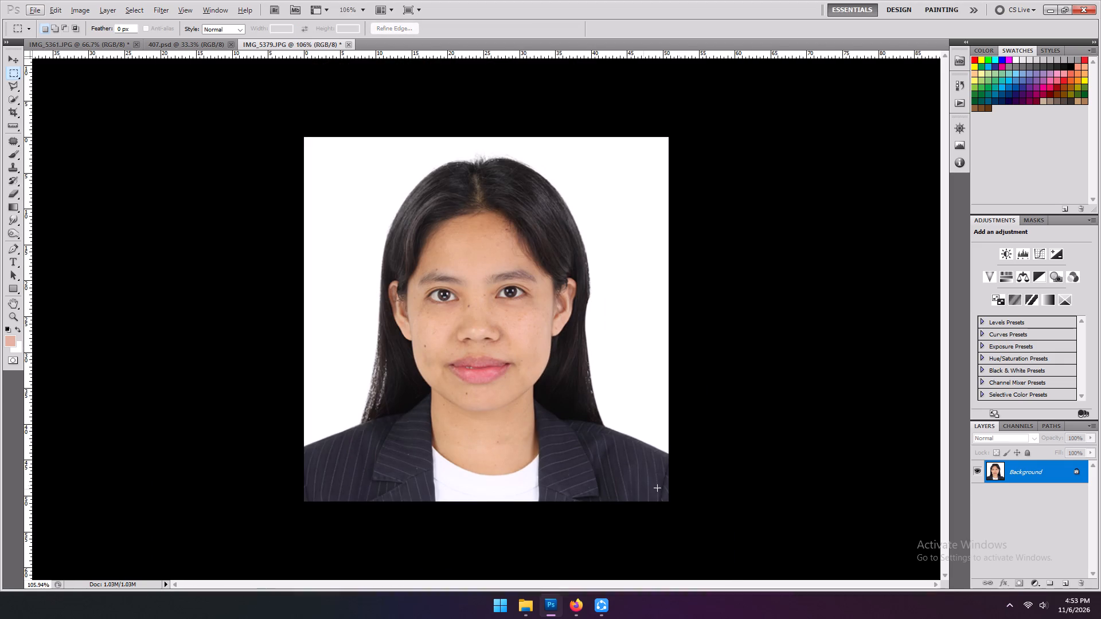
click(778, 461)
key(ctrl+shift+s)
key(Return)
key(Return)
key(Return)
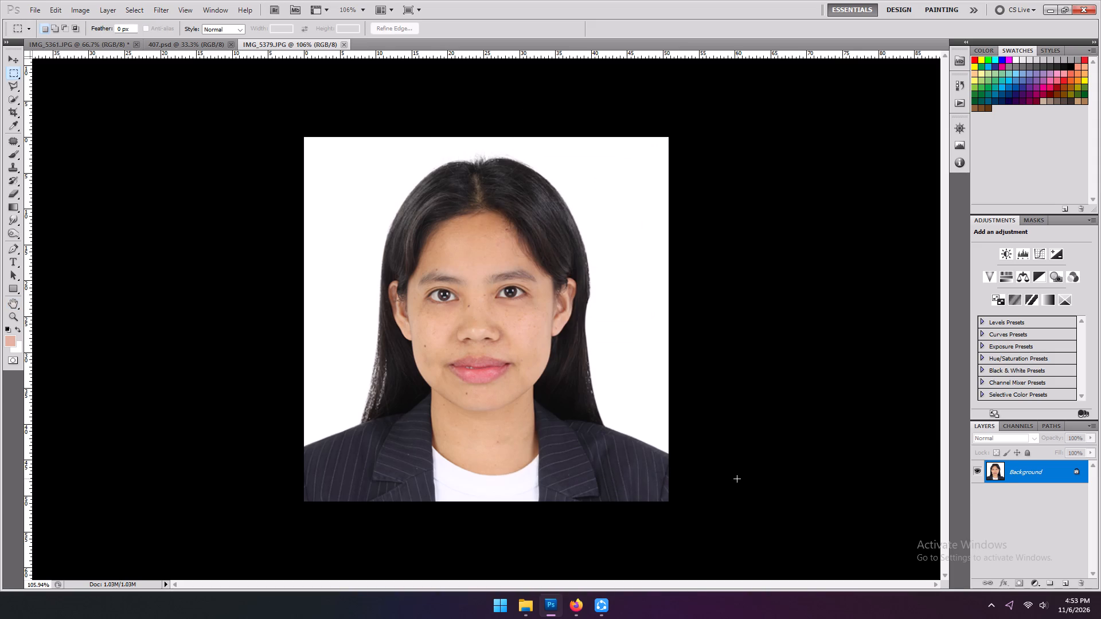
Generate a new print sheet with six large and four small copies of the enlarged portrait.
key(F4)
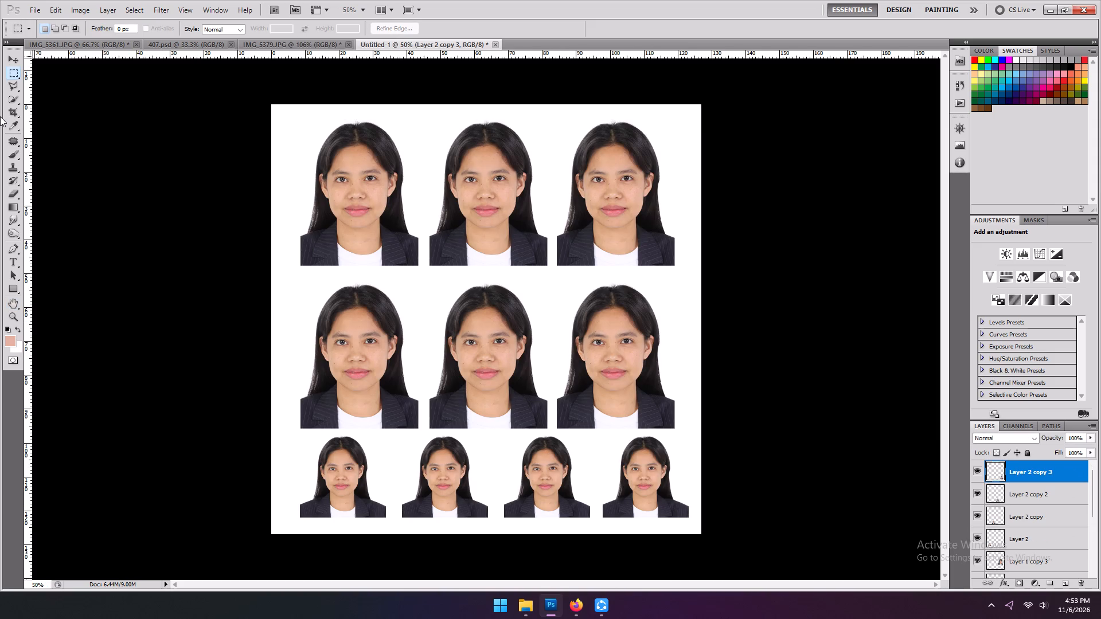
Measure the head from the top of the hair to the chin on the second row's first portrait, and clear the measurement.
right_click(9, 125)
click(73, 148)
alt+scroll(445, 305, up, 5)
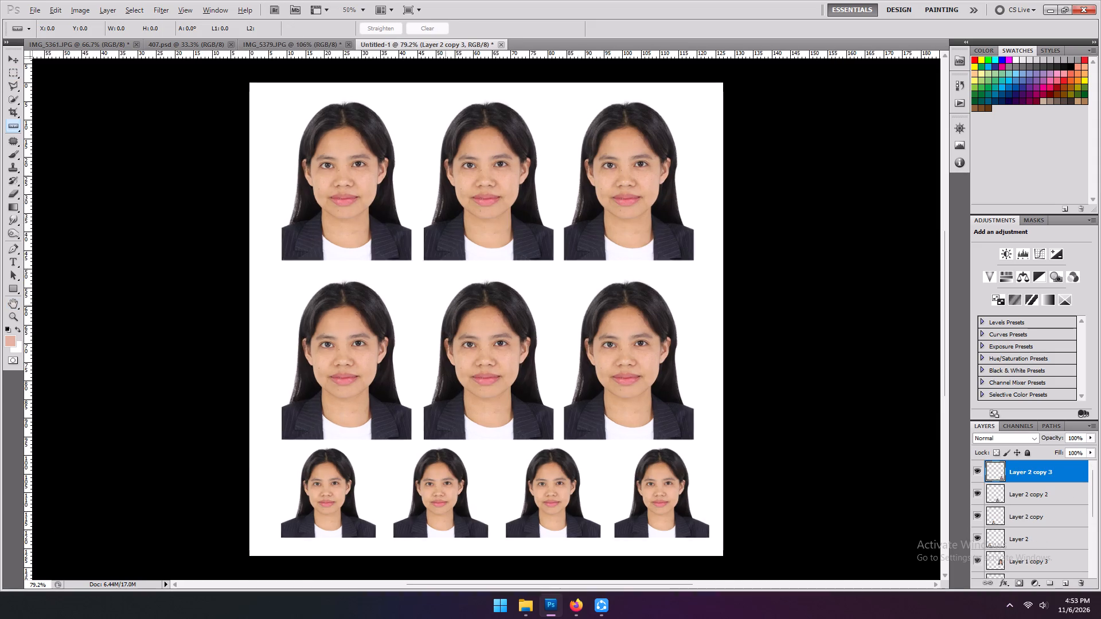
drag(316, 273, 303, 437)
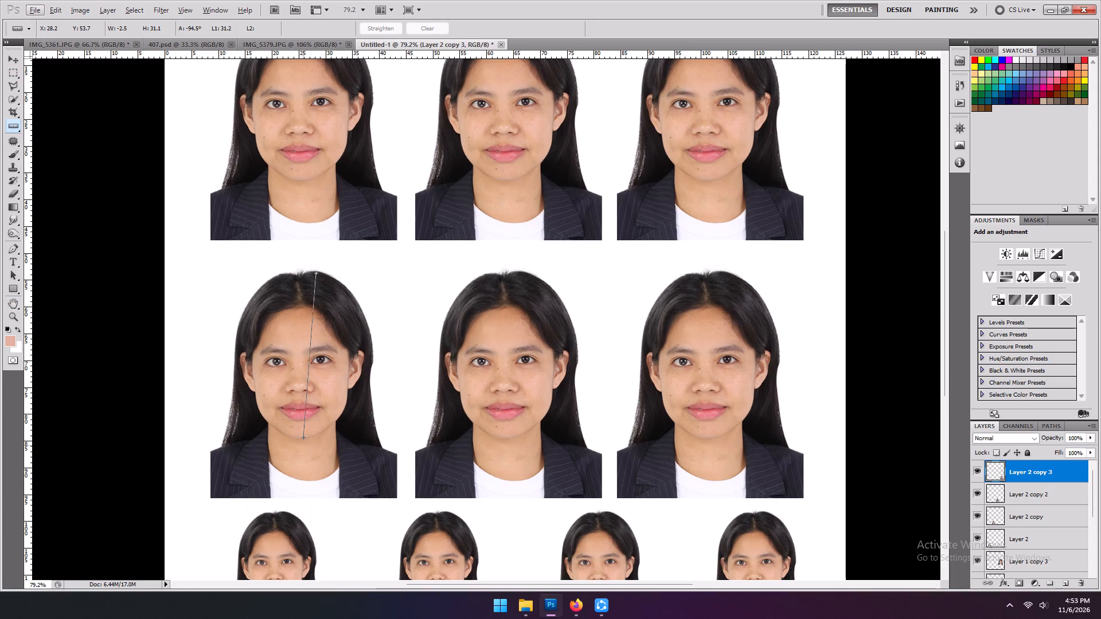
drag(303, 437, 303, 437)
click(432, 29)
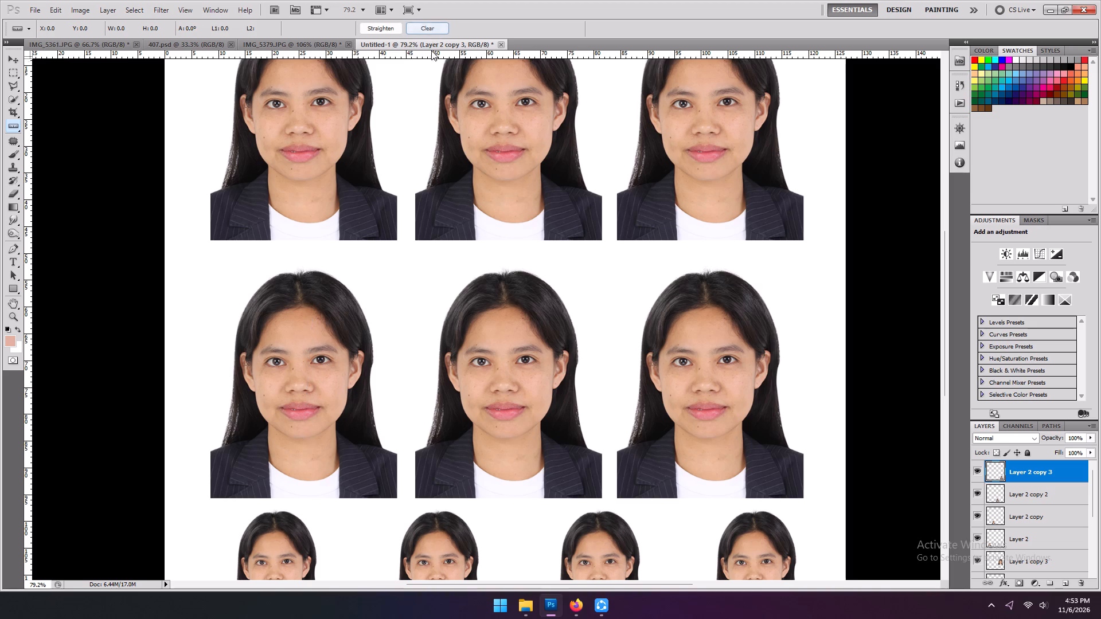
Save the print sheet as 412 in Photoshop format in the 11-06-26 folder.
key(ctrl+shift+s)
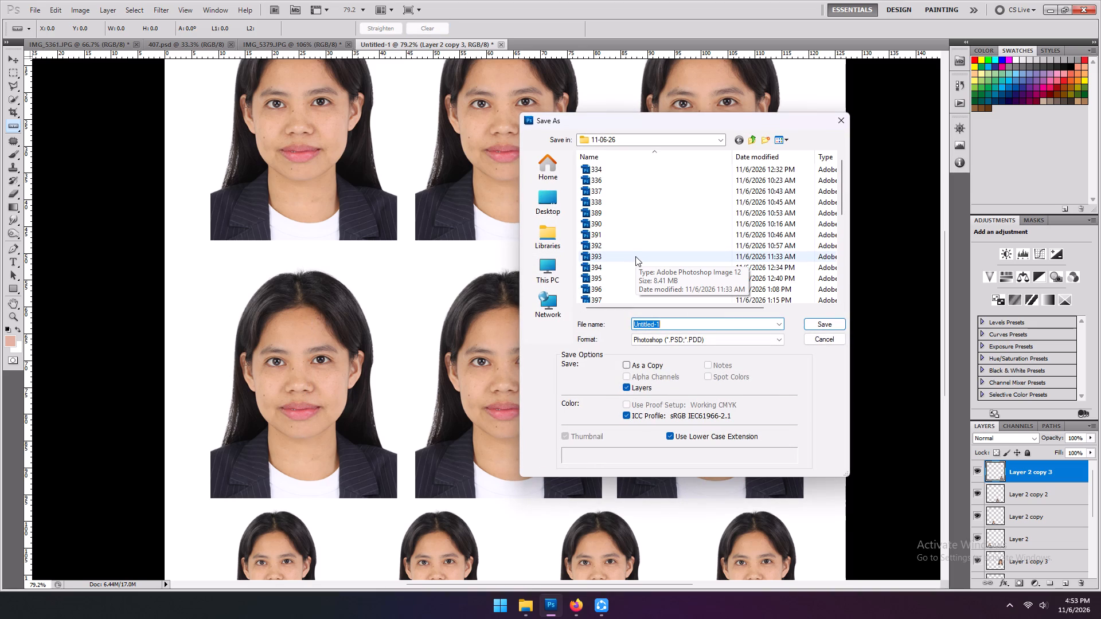
text(412)
key(Return)
key(Return)
key(Return)
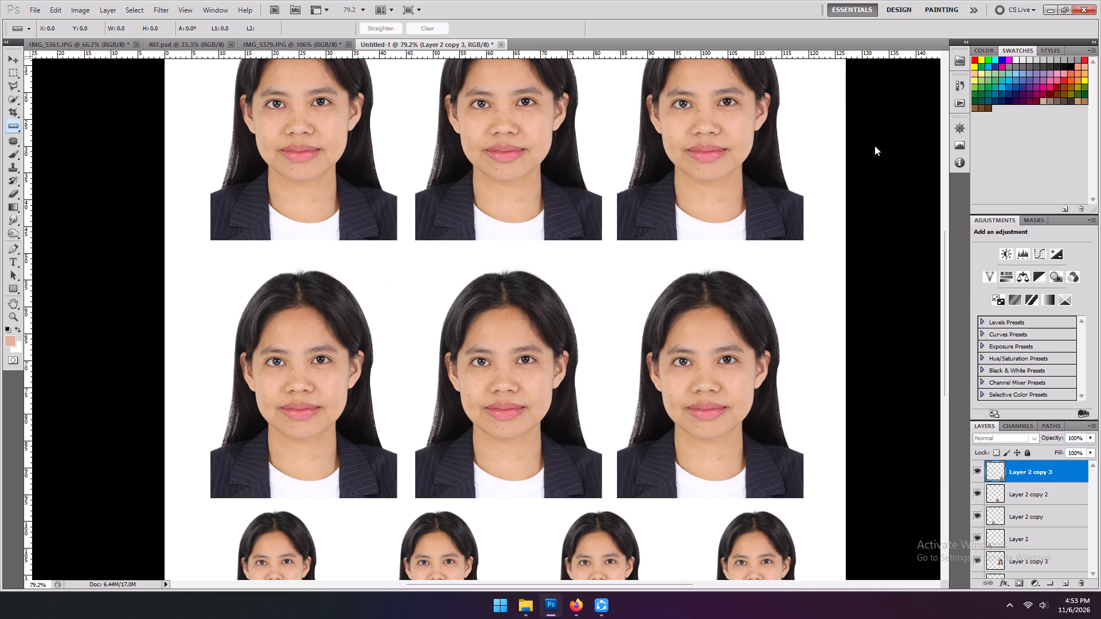
Switch to File Explorer and delete the IMG_5379 image from the 11-06-26 folder, keeping IMG_5379 copy.
click(1051, 5)
scroll(584, 401, down, 1)
right_click(498, 501)
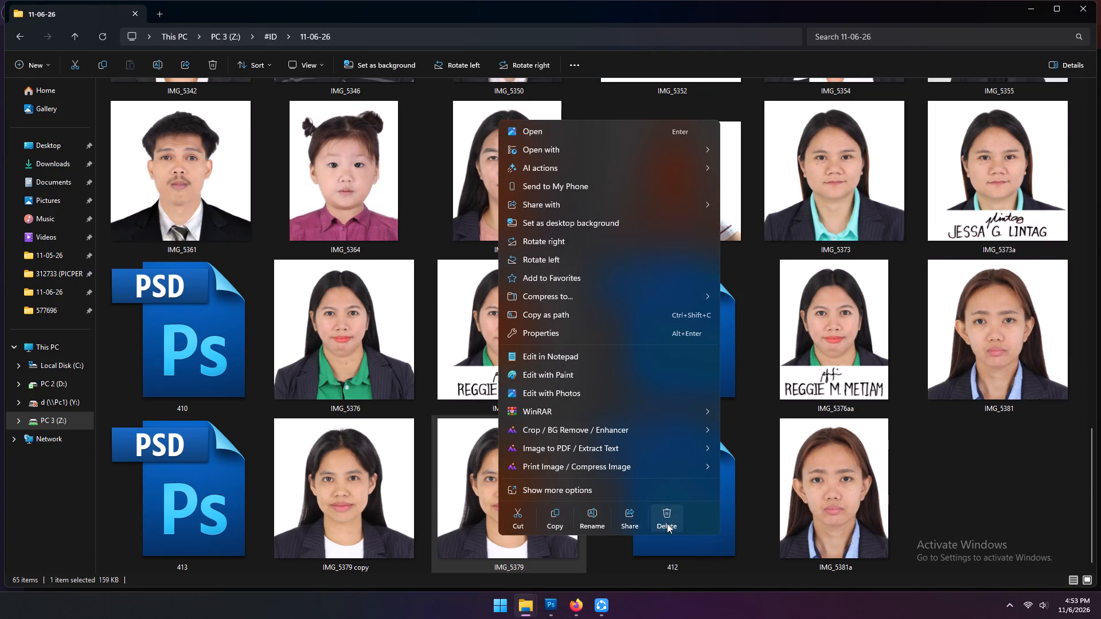
click(667, 523)
click(589, 326)
Open IMG_5379 copy from the 11-06-26 folder in Photoshop.
drag(377, 504, 571, 25)
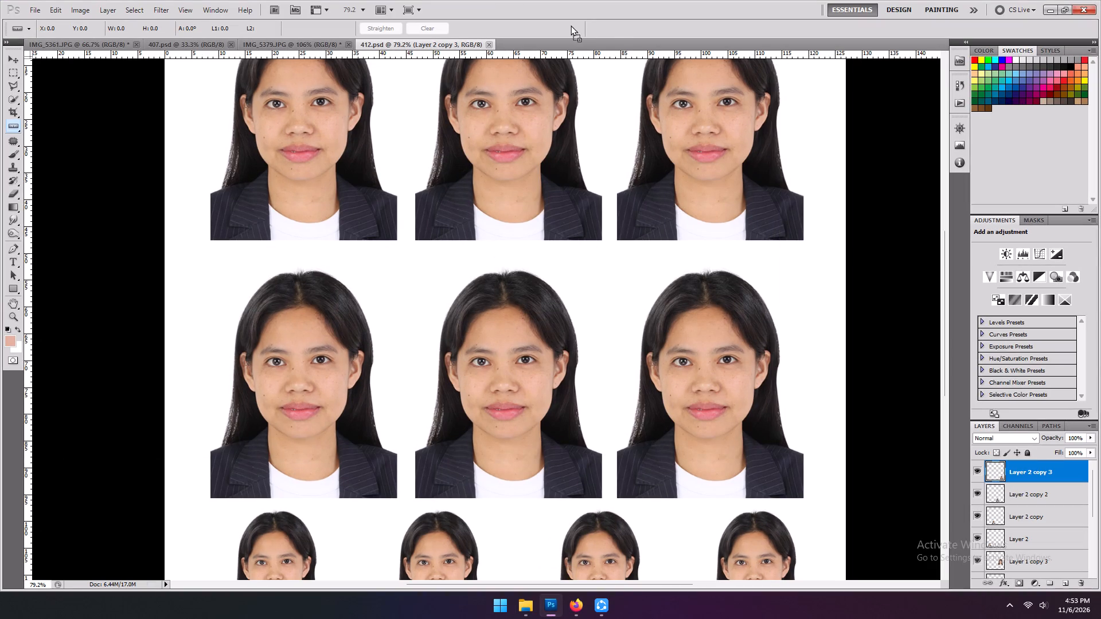
drag(571, 25, 568, 26)
Close IMG_5379.JPG without saving its changes, and close the 412.psd print sheet.
click(348, 43)
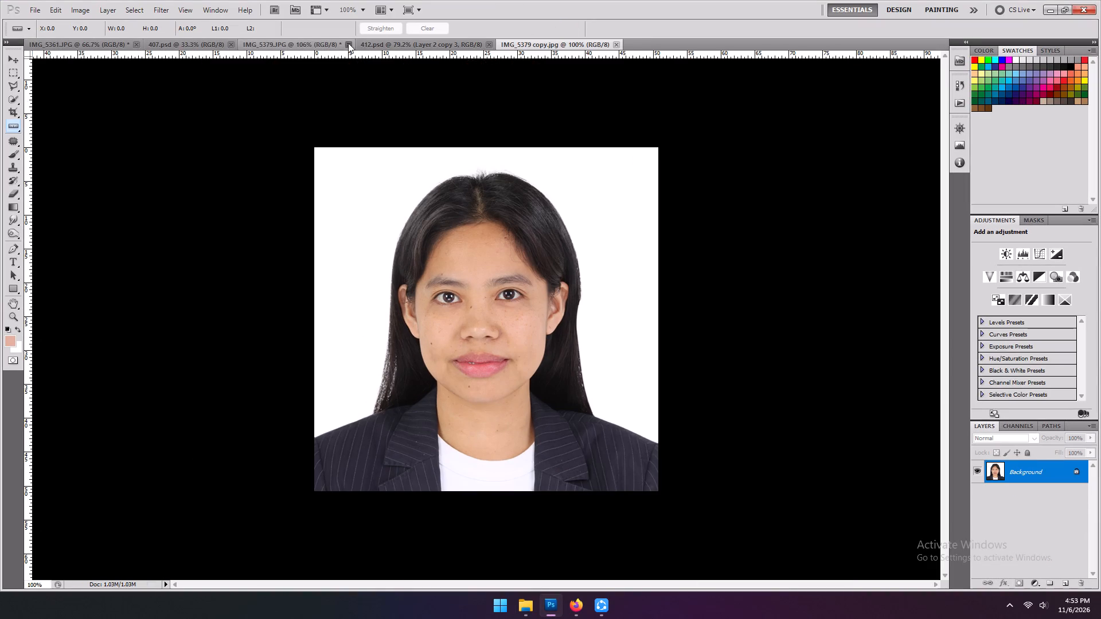
click(561, 228)
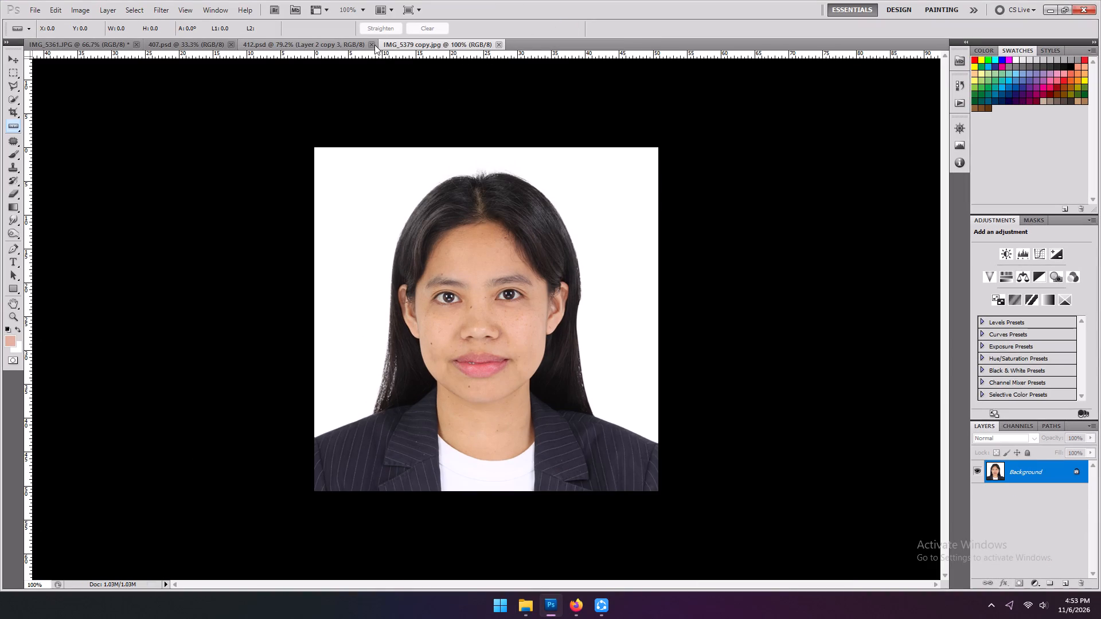
click(373, 44)
Crop the IMG_5379 copy portrait to 38 × 48 mm, centred on the face with a small white margin above the hair.
click(14, 109)
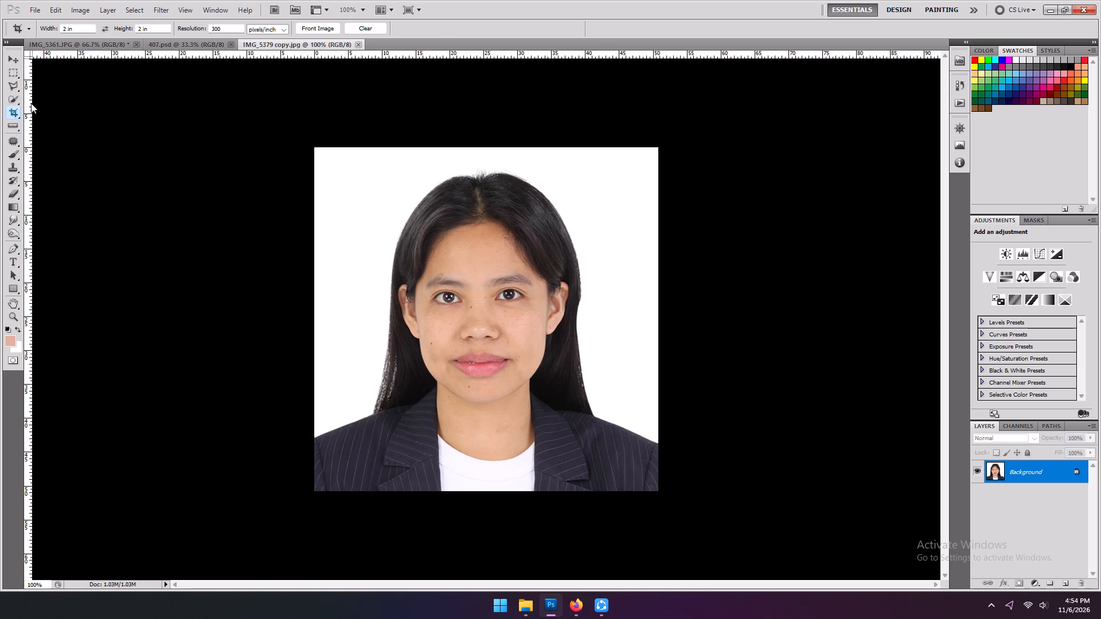
drag(91, 30, 0, 46)
key(BackSpace)
text(38)
key(m)
key(m)
drag(163, 26, 78, 39)
text(48)
key(Return)
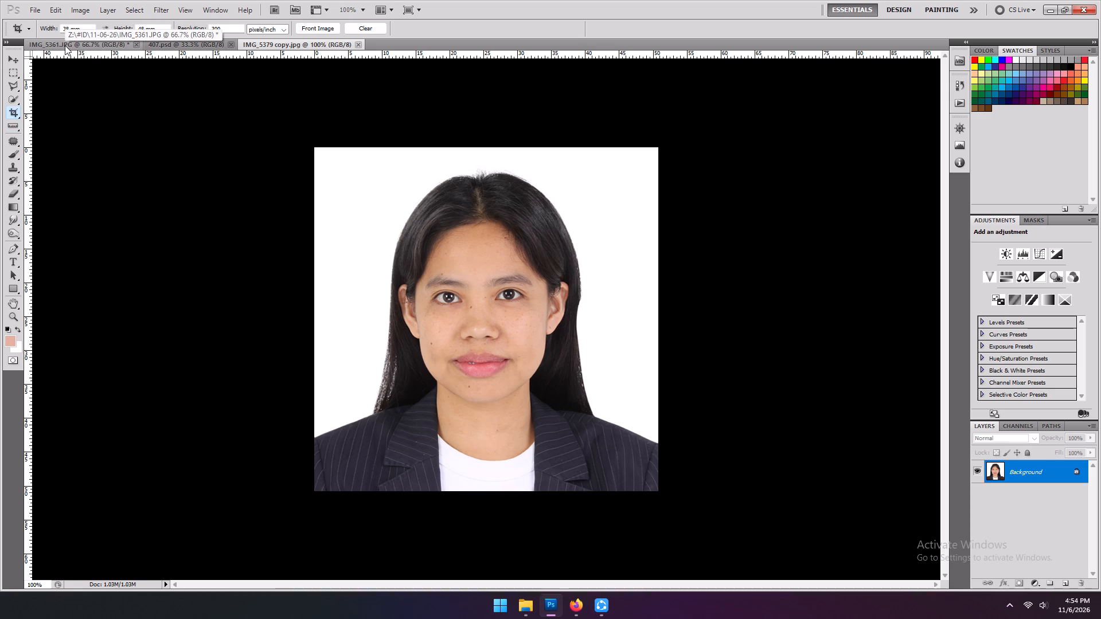
drag(325, 144, 906, 618)
key(Right)
key(Right)
key(Right)
key(Right)
key(Right)
key(Right)
key(Right)
key(Right)
key(Right)
key(Right)
key(Right)
key(Right)
key(Right)
key(Right)
key(Right)
key(Right)
key(Right)
key(Right)
key(Right)
key(Right)
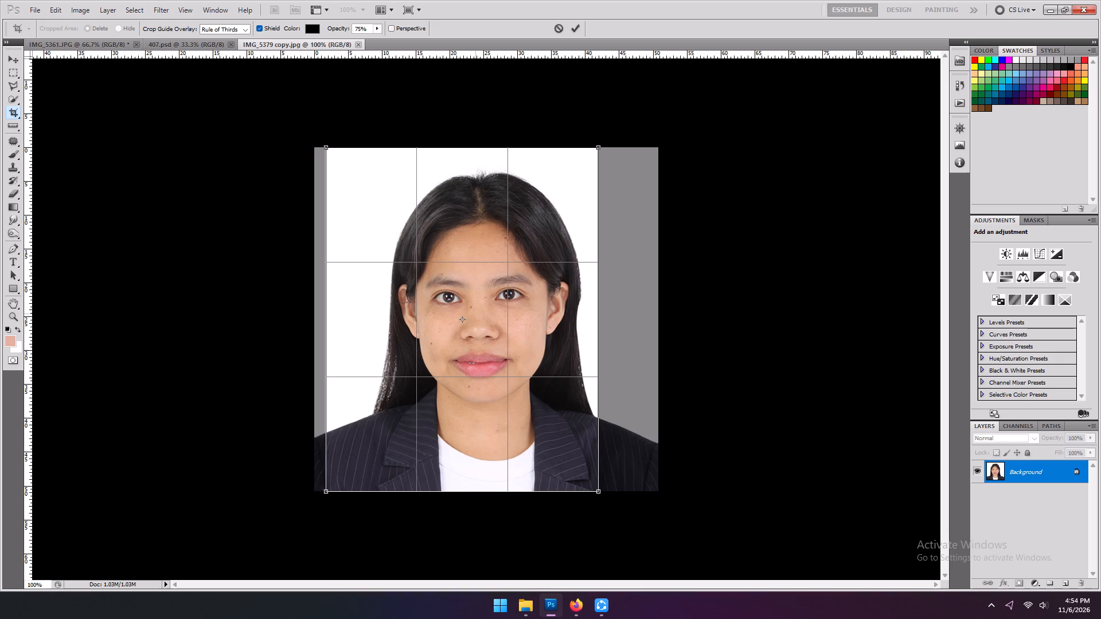
key(Right)
key(Right)
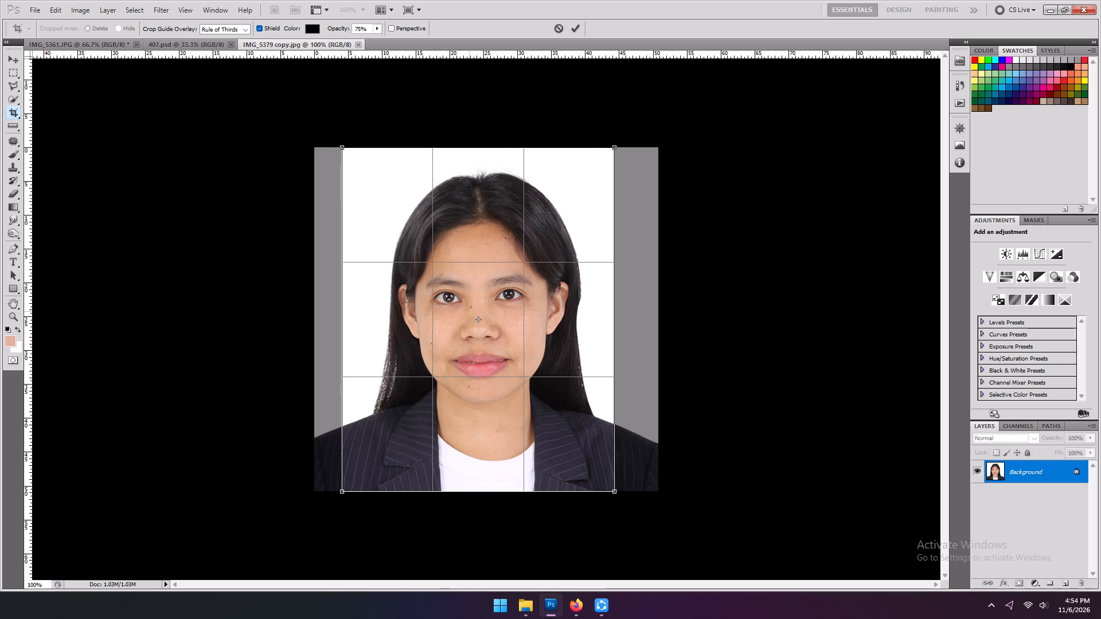
alt+shift+drag(617, 493, 606, 488)
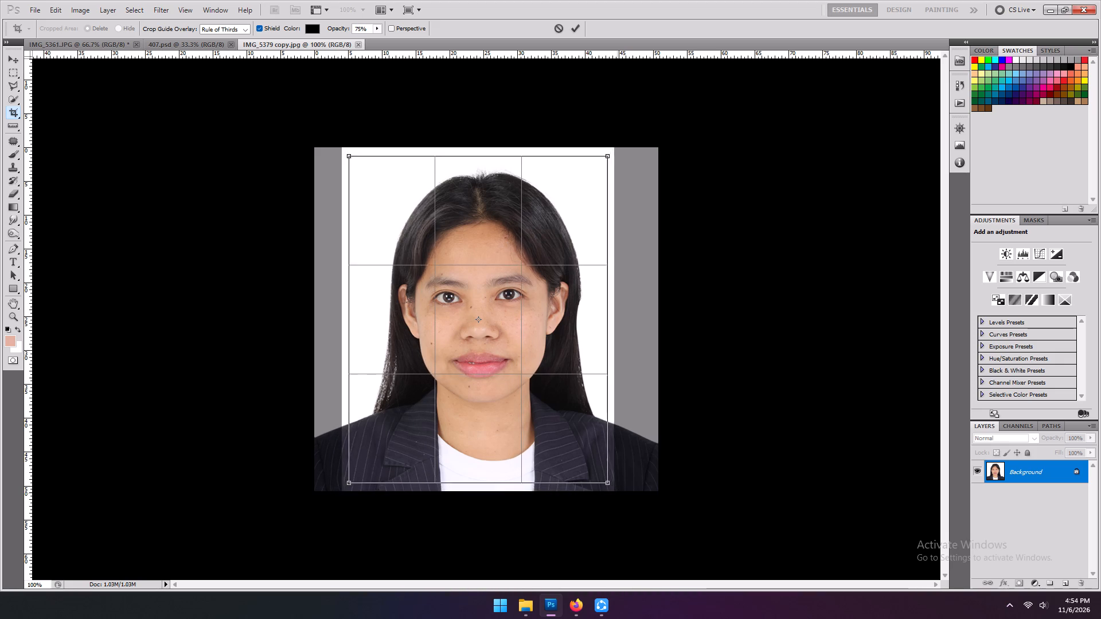
alt+shift+drag(606, 488, 600, 485)
key(Down)
key(Up)
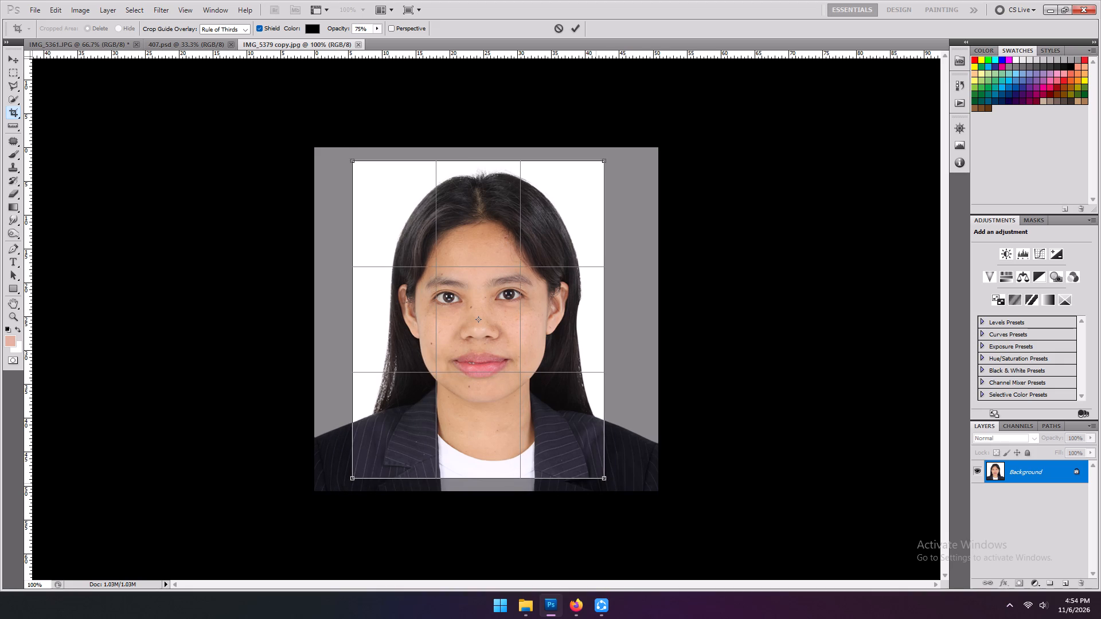
alt+shift+drag(605, 480, 606, 487)
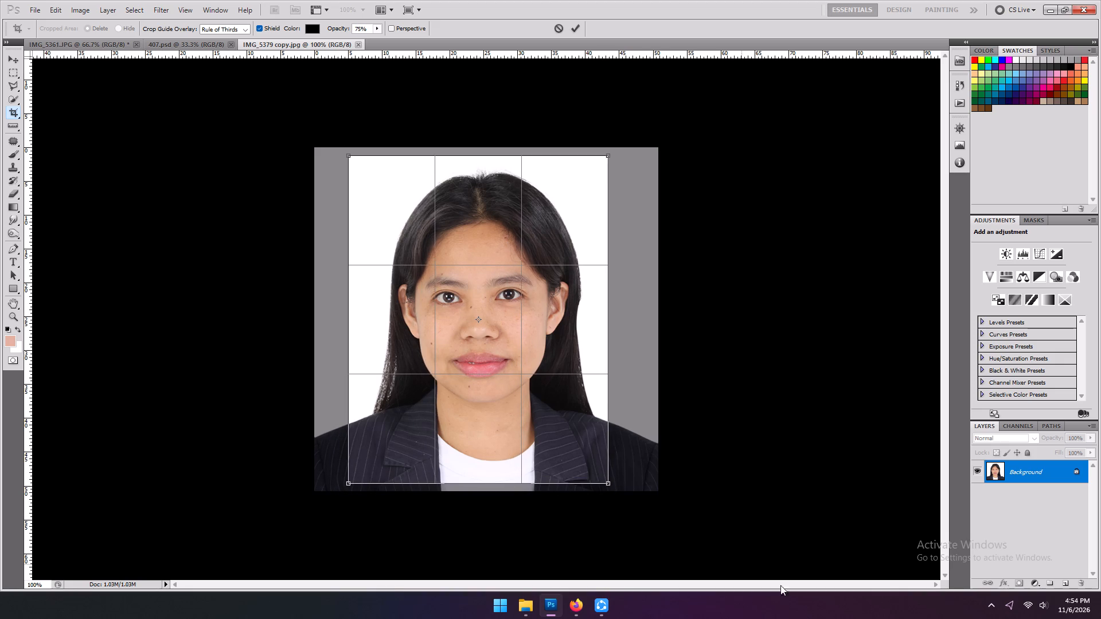
key(Down)
key(Down)
key(Down)
key(Down)
key(Right)
key(Right)
click(785, 593)
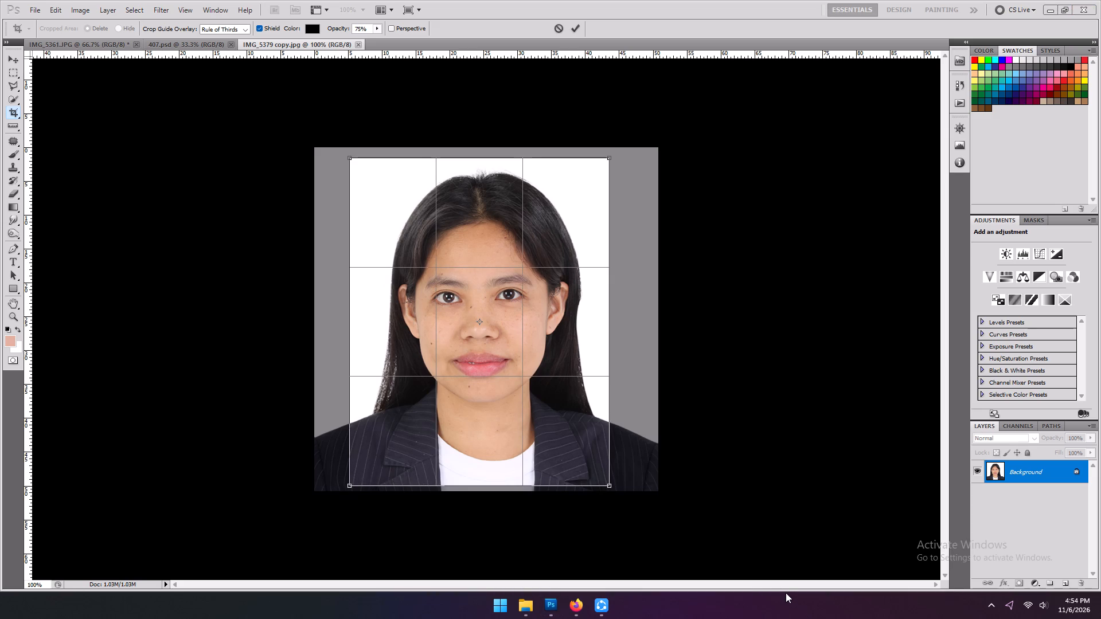
key(Left)
key(Return)
key(Return)
click(705, 417)
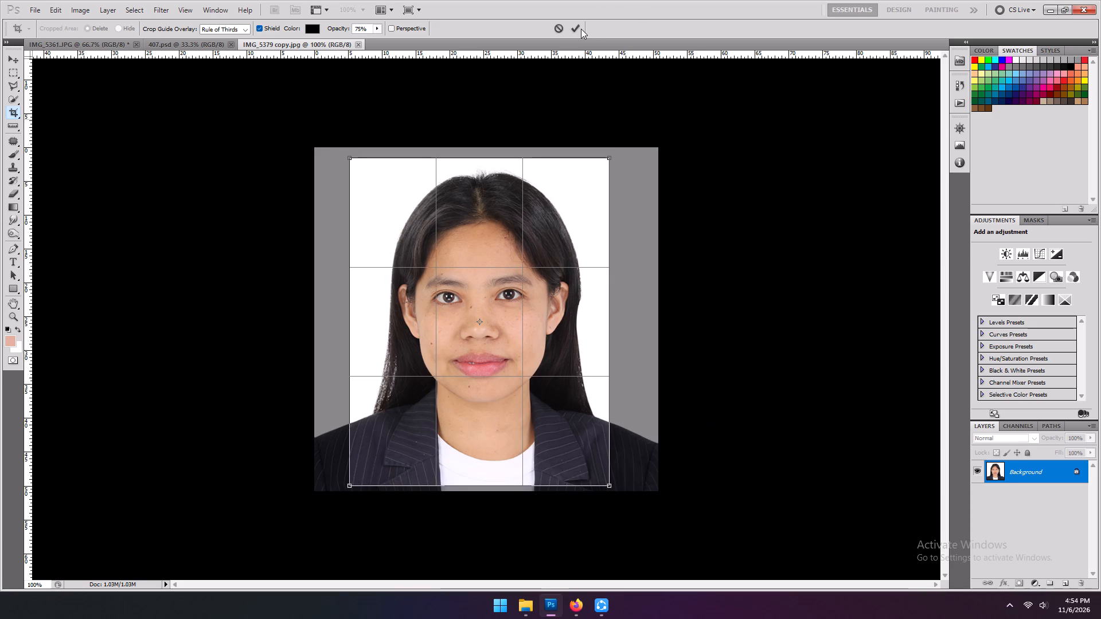
click(580, 29)
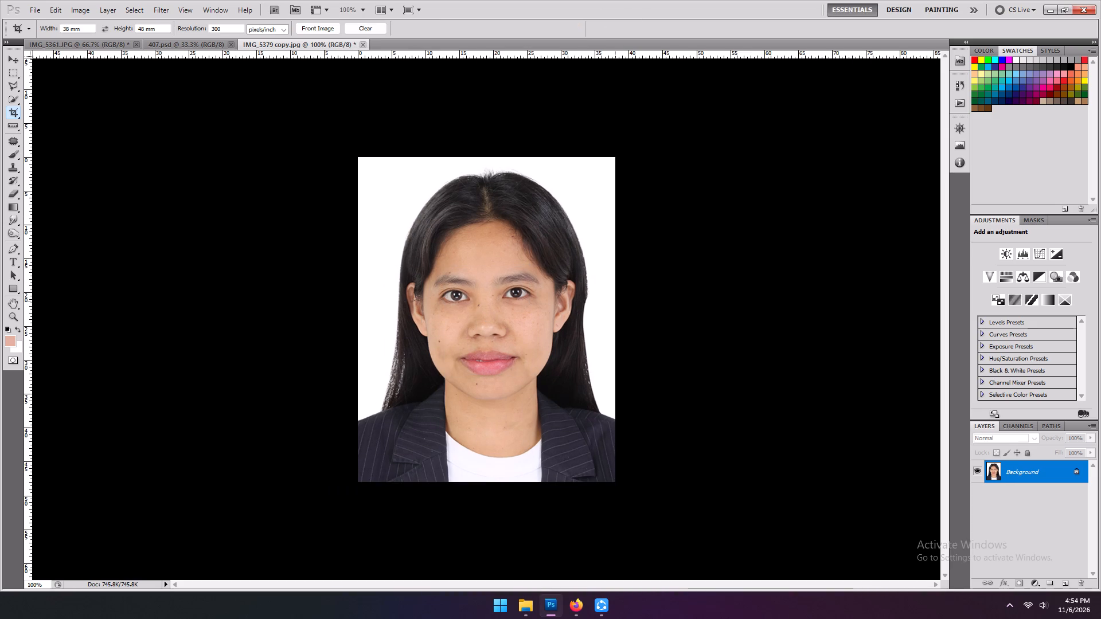
Save the 38 × 48 mm portrait as a JPEG copy in the 11-06-26 folder.
key(ctrl+shift+s)
click(626, 366)
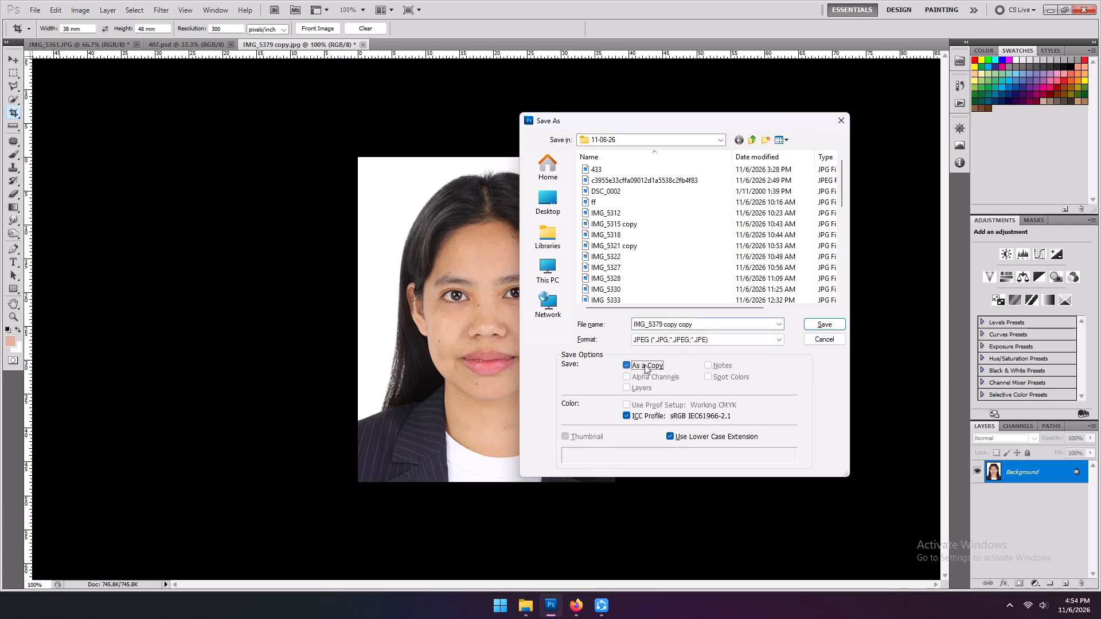
key(Return)
key(Return)
key(Return)
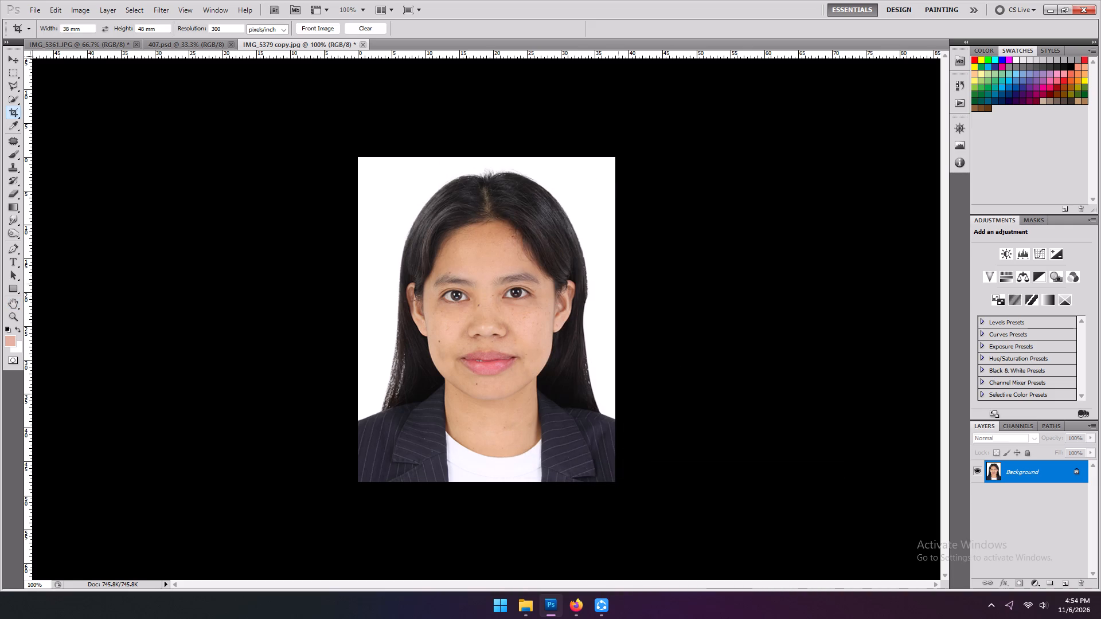
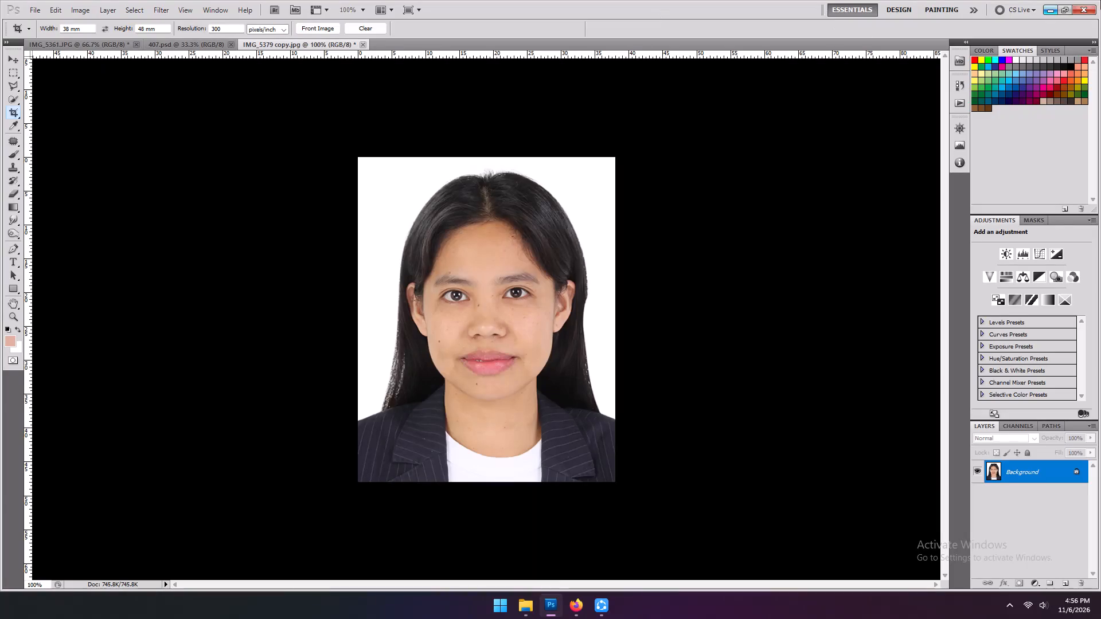
Close IMG_5379 copy.jpg without saving its changes and close 407.psd, keeping IMG_5361.JPG open.
drag(1066, 0, 1072, 5)
click(1079, 9)
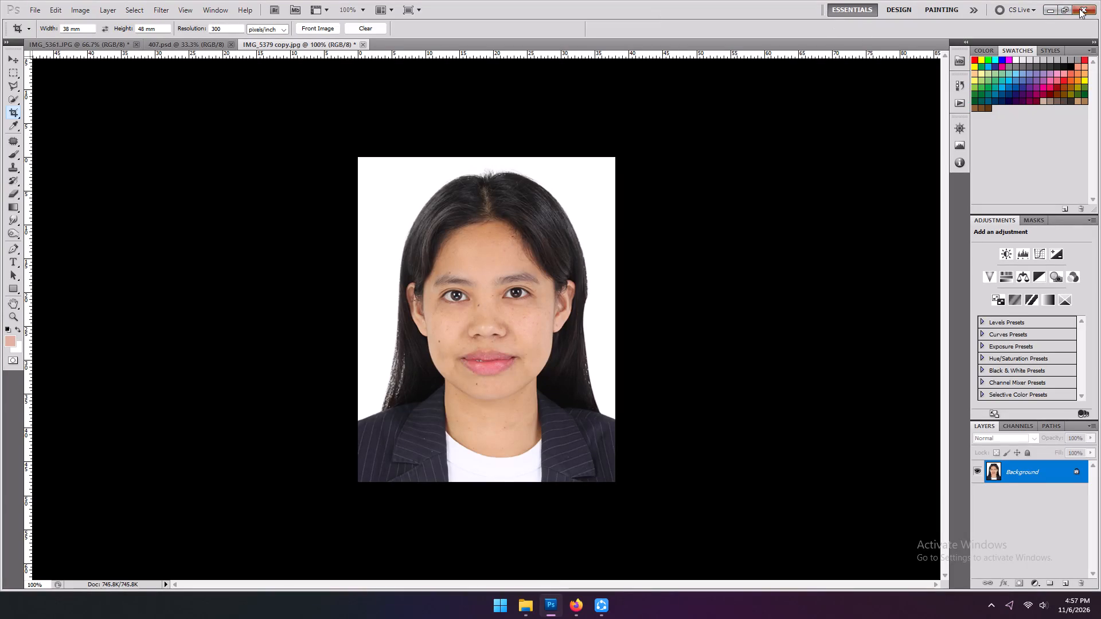
click(559, 222)
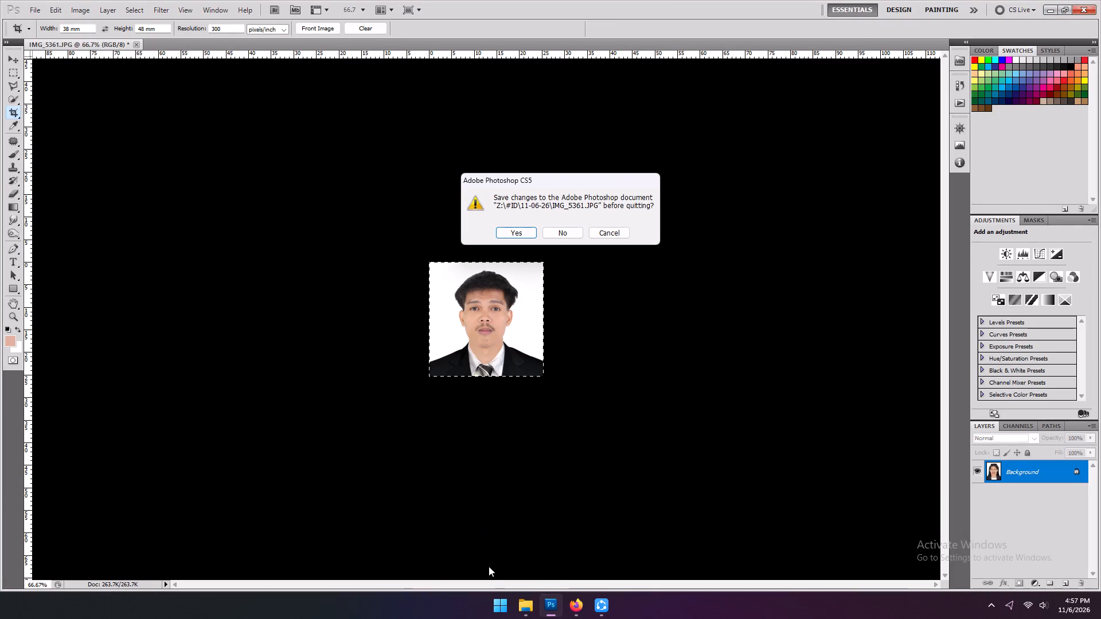
click(614, 233)
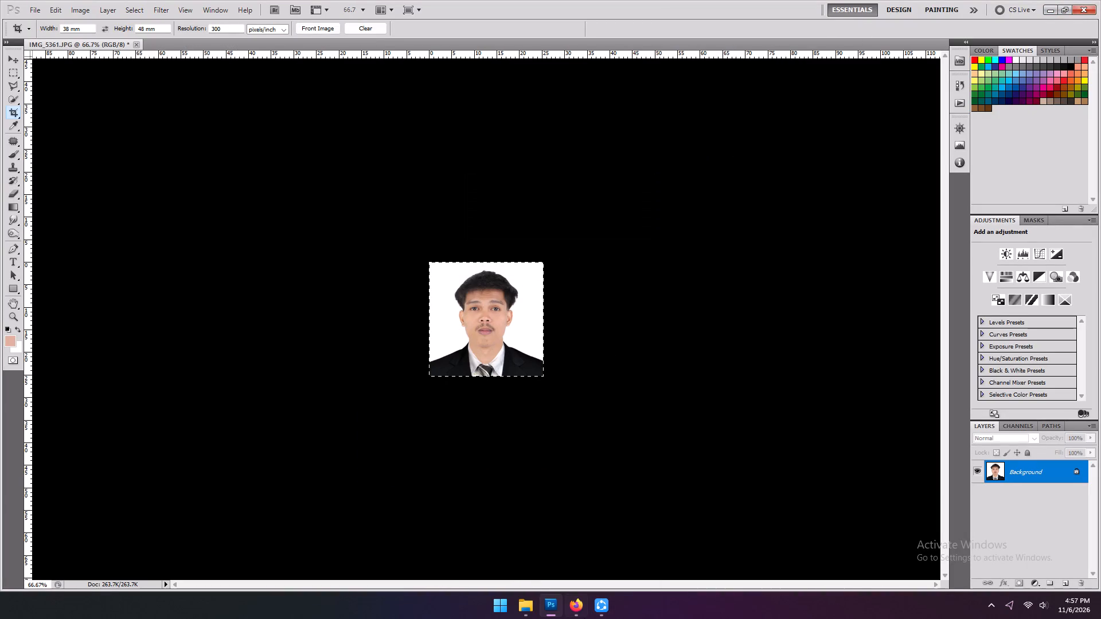
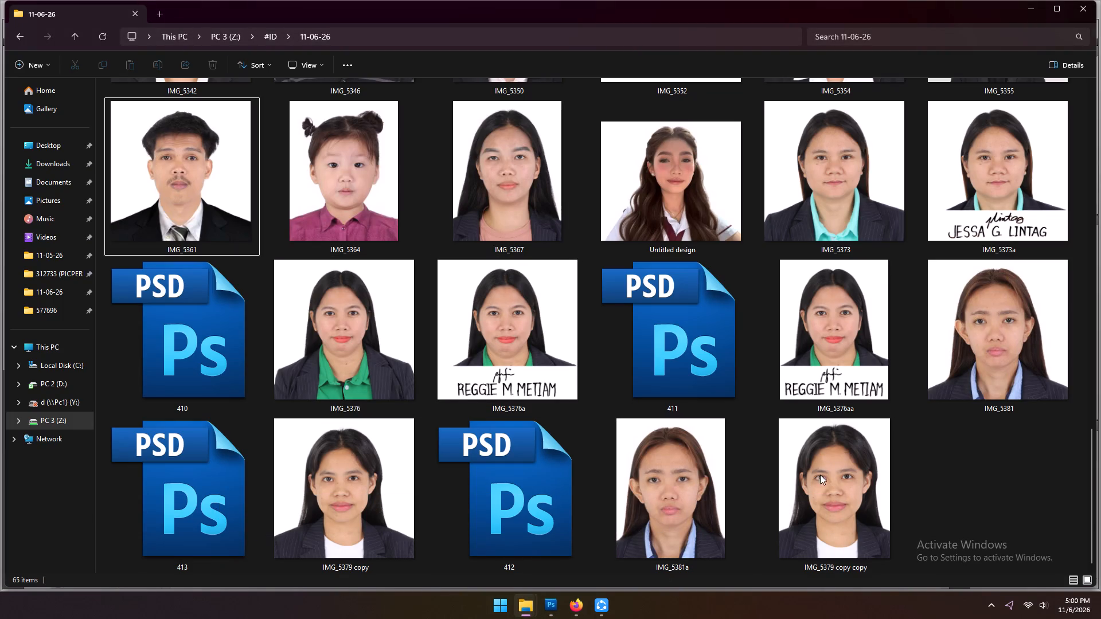
Bring the IMG_5379 copy copy portrait from the 11-06-26 folder into Photoshop.
drag(853, 509, 549, 605)
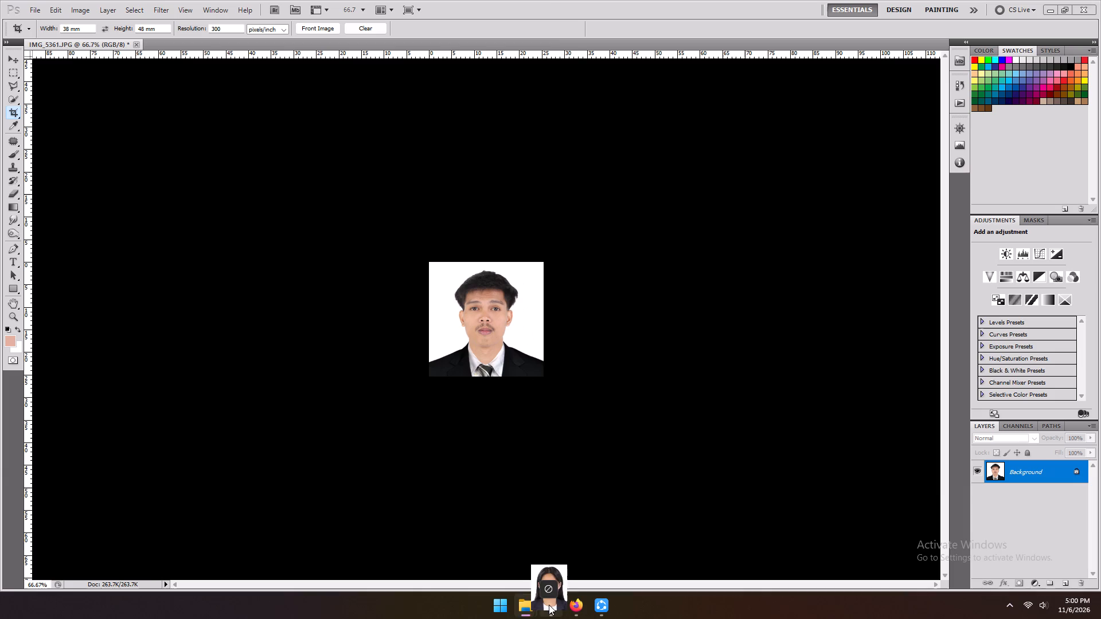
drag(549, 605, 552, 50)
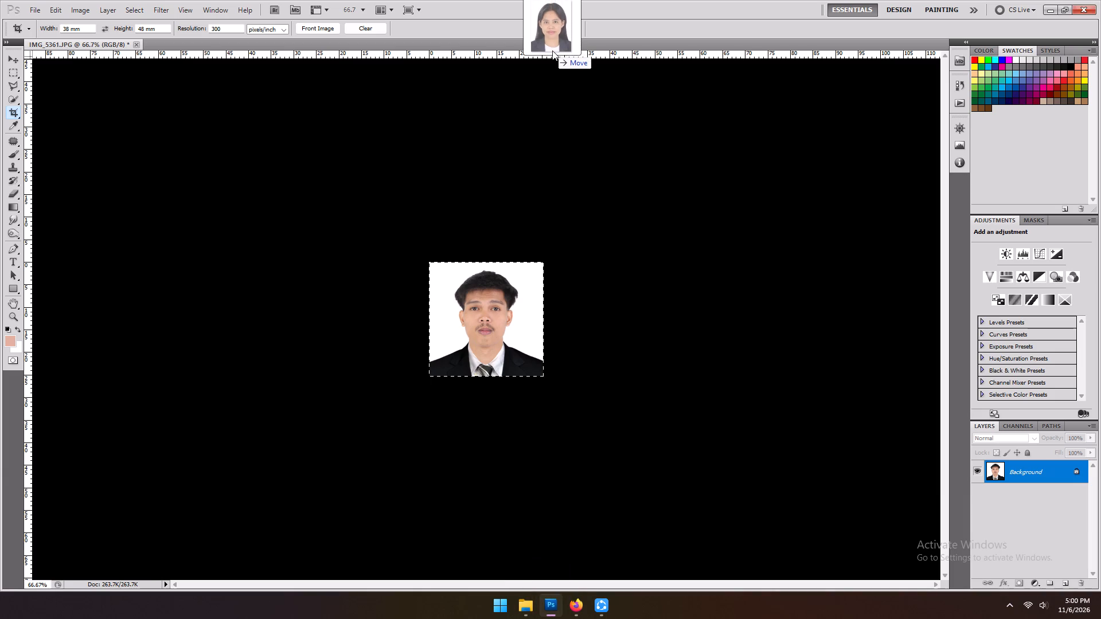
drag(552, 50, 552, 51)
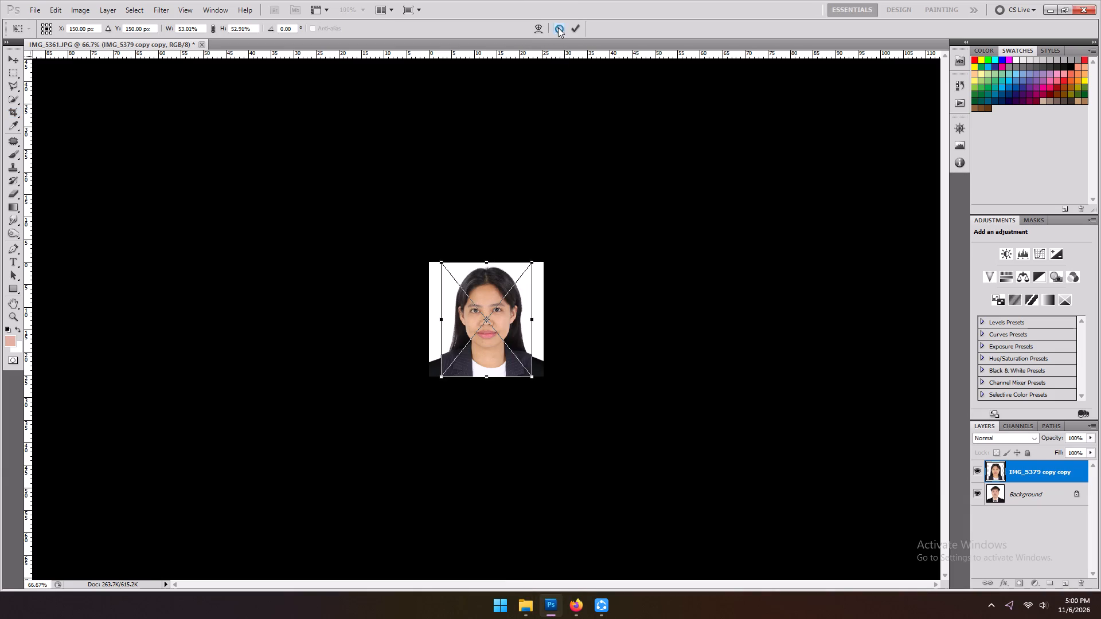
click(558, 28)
Close IMG_5361.JPG without saving its changes.
click(135, 42)
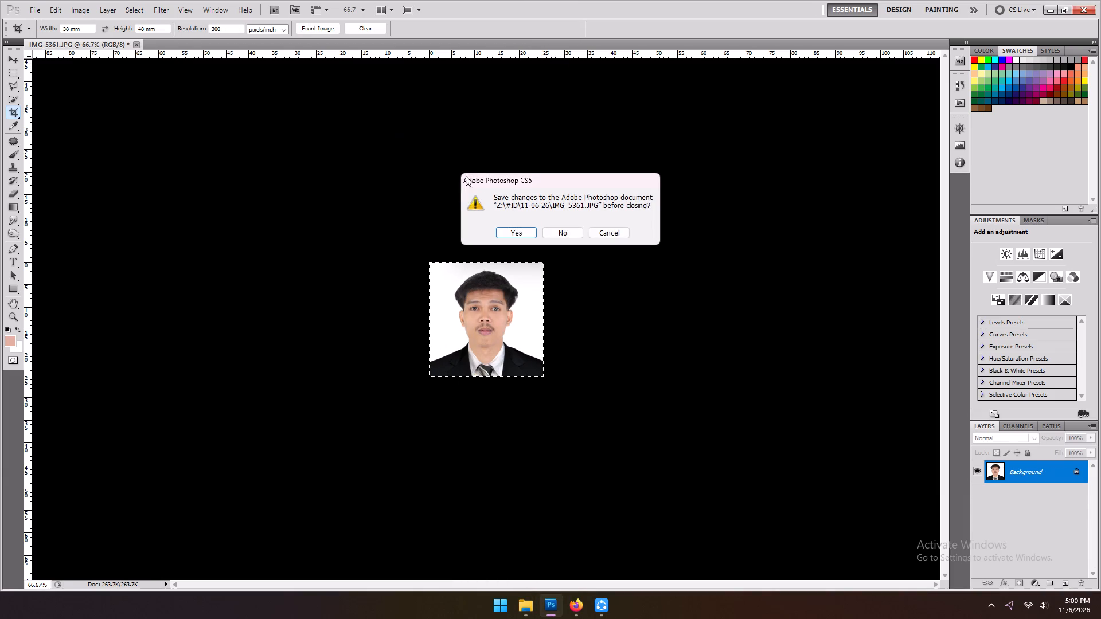
click(567, 230)
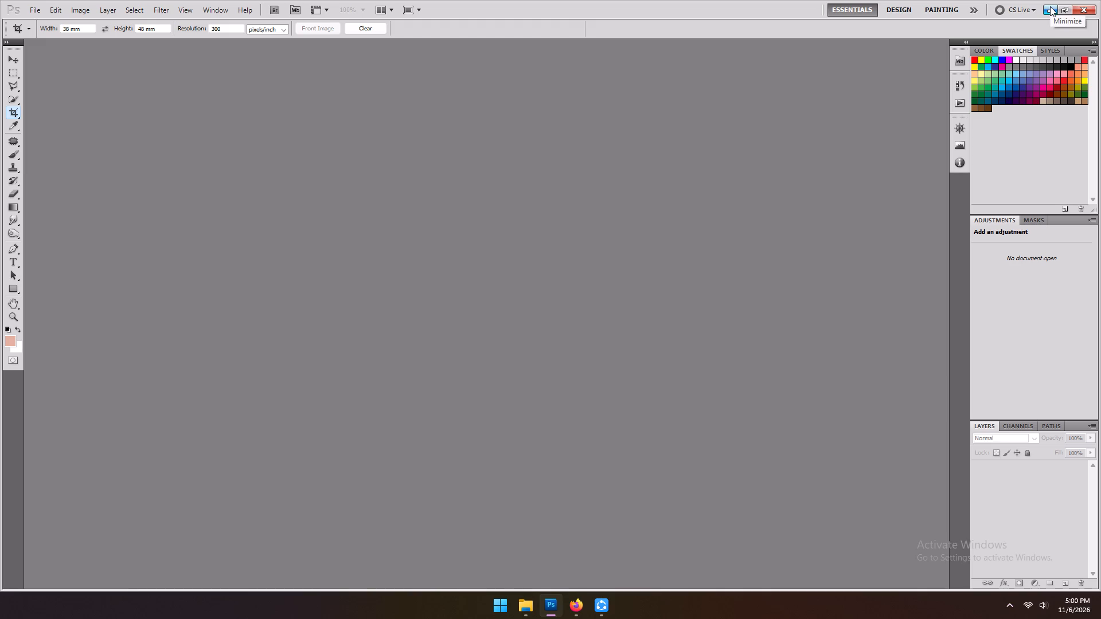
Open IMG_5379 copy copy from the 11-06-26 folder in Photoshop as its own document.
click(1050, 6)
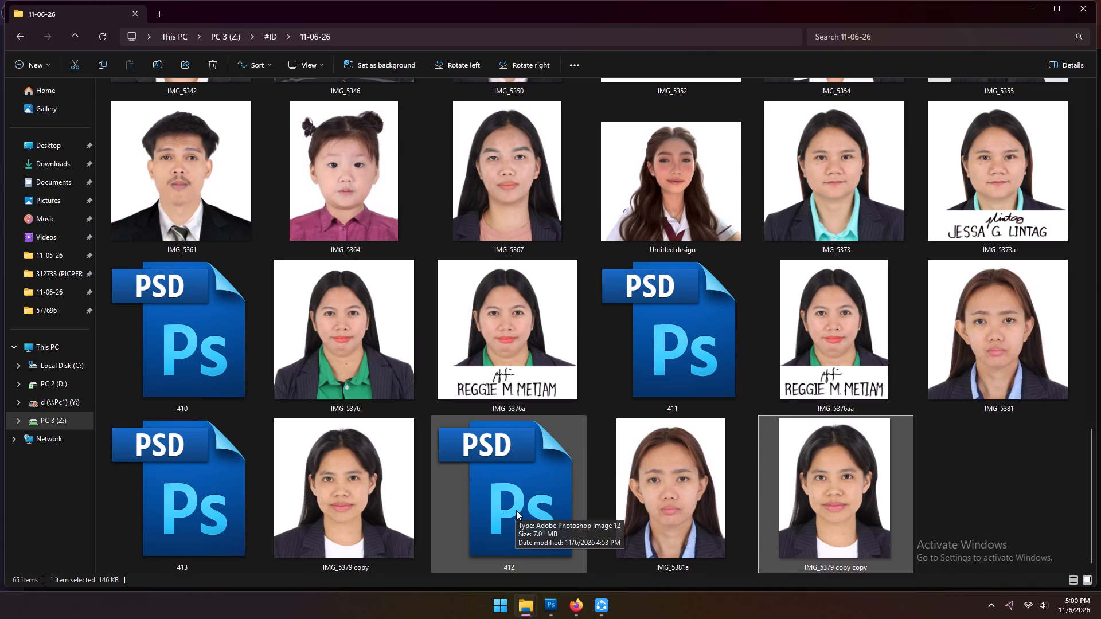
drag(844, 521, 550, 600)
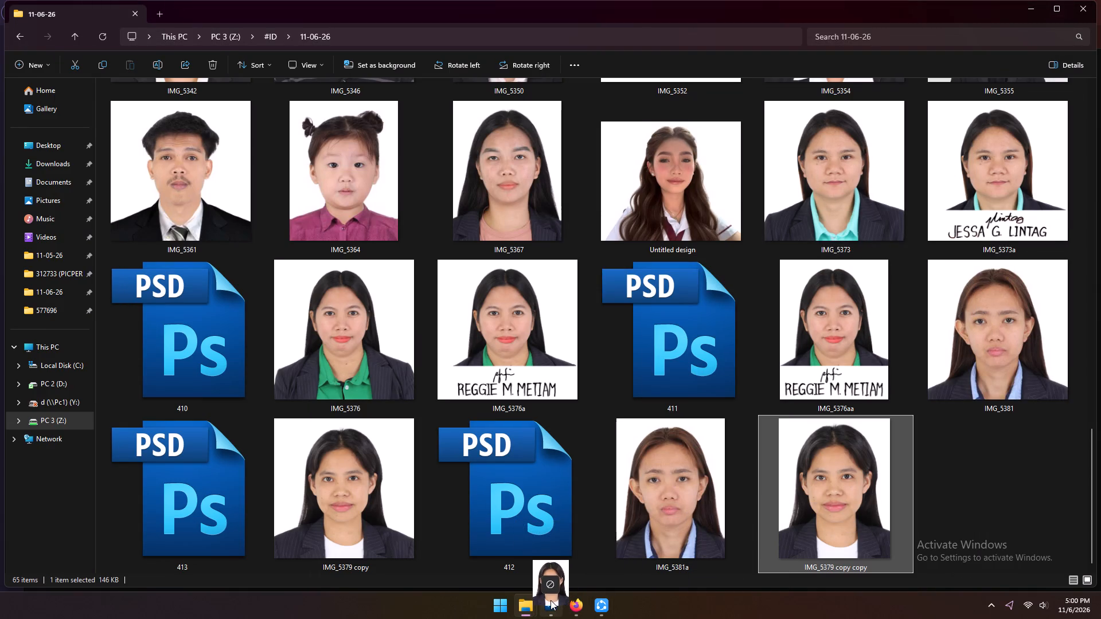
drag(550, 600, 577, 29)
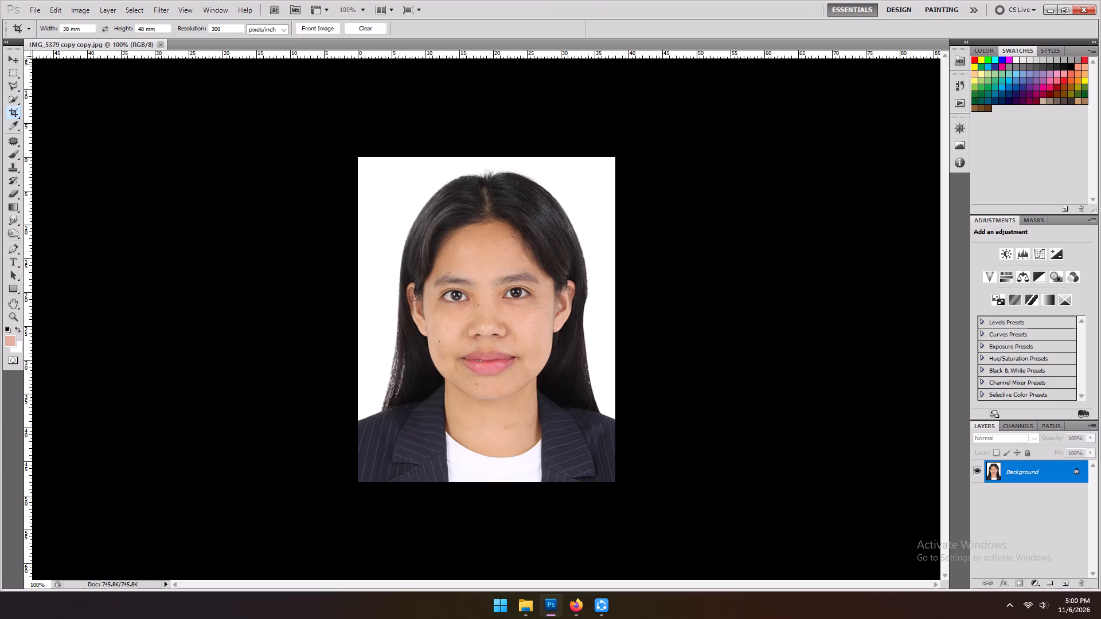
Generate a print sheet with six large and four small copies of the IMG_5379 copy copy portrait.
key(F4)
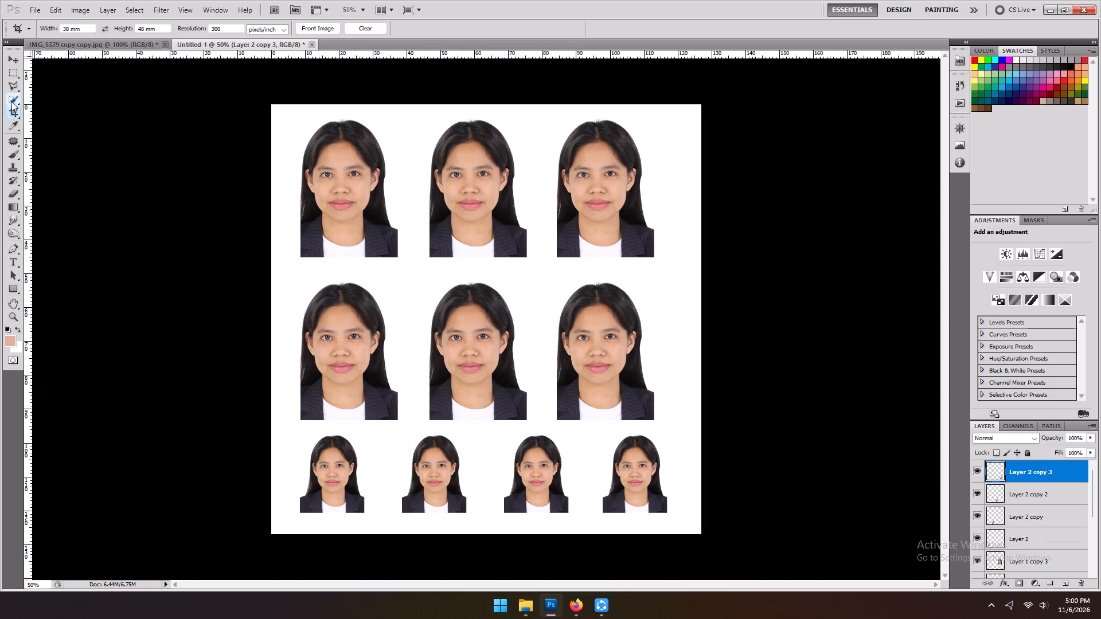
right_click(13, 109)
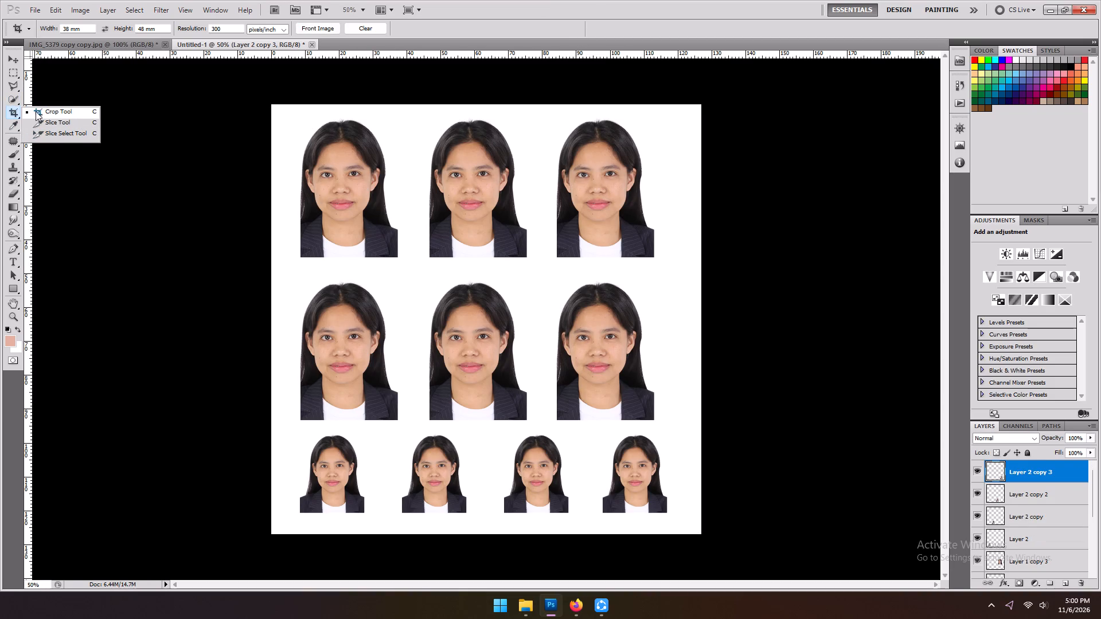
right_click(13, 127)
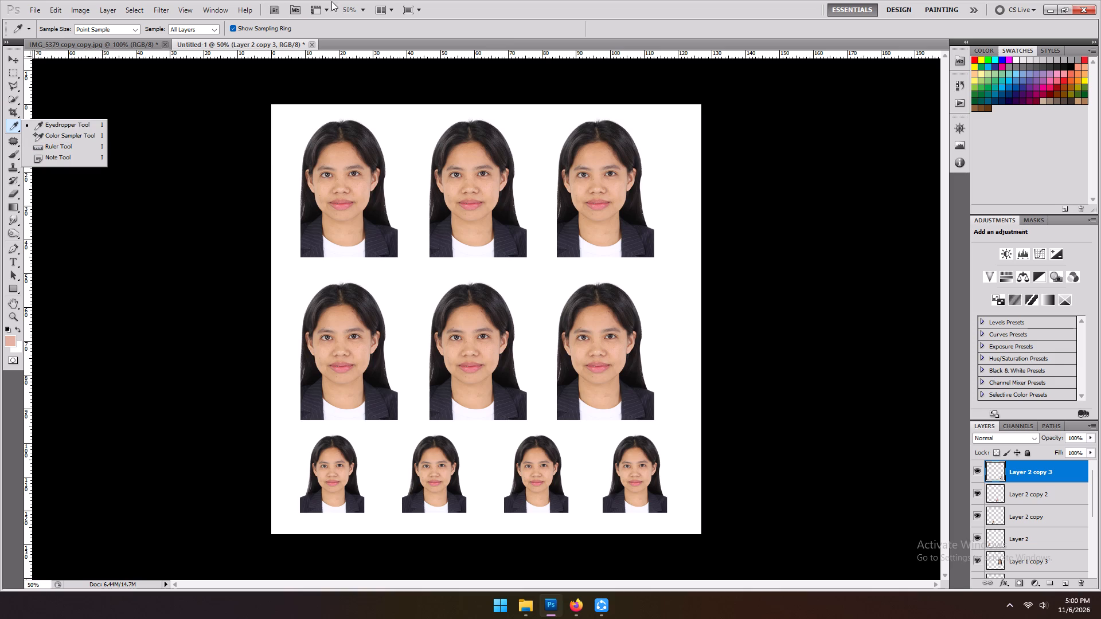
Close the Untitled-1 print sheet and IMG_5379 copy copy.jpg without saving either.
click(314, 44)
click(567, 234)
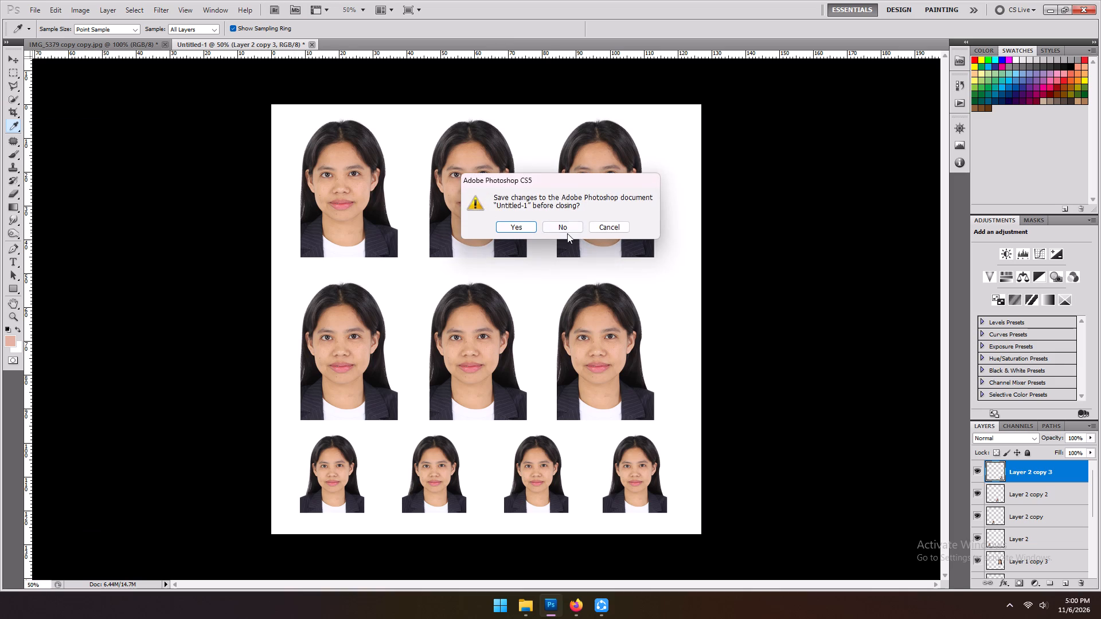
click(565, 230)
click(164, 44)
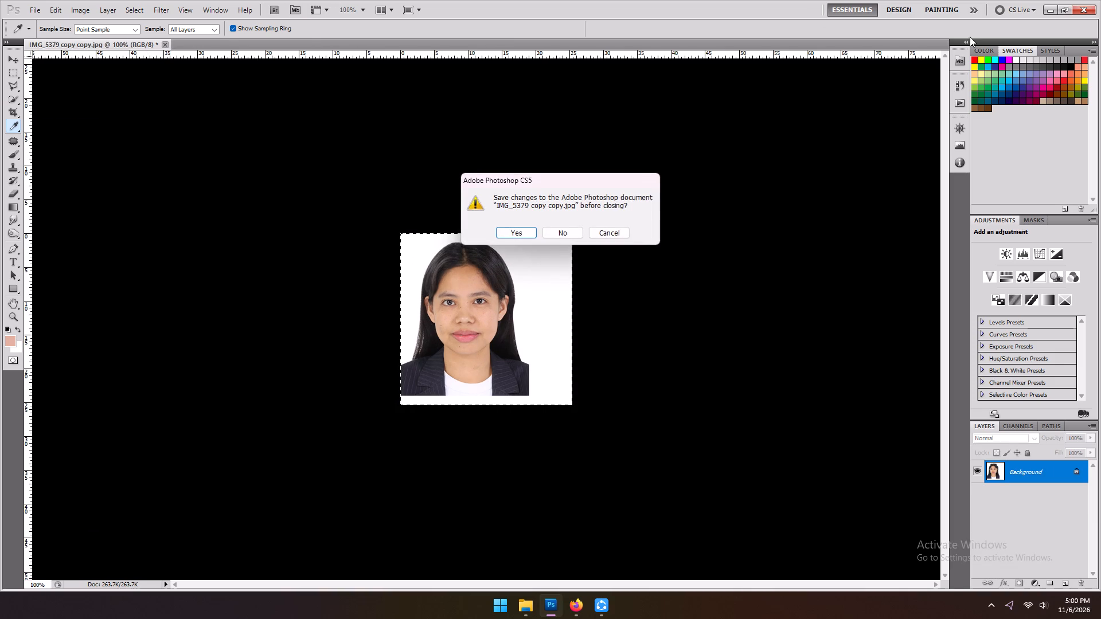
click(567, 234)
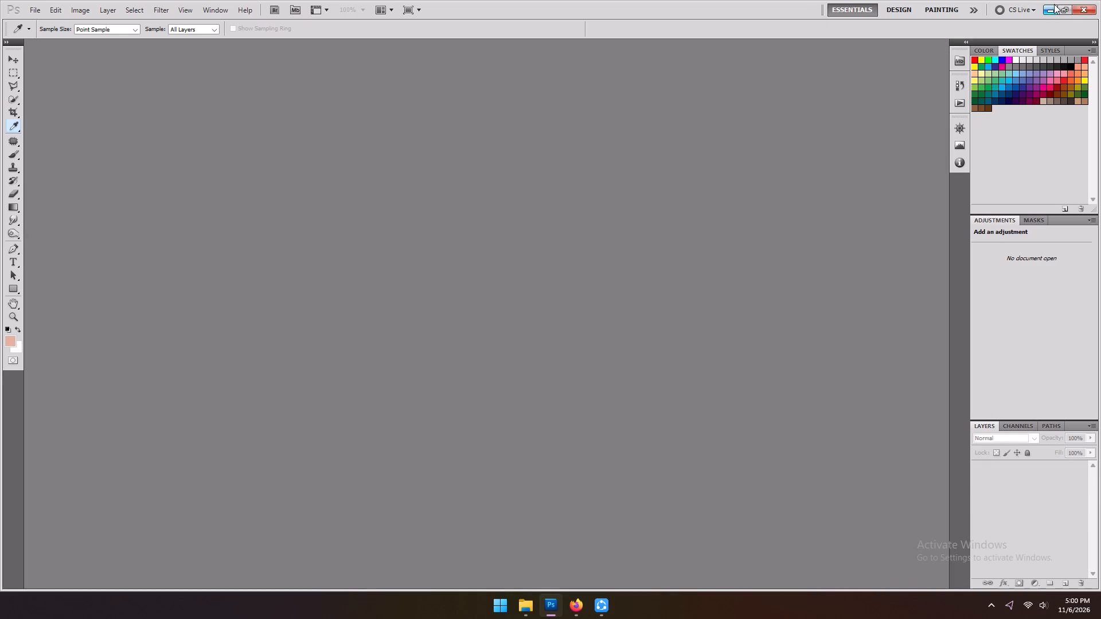
Open the 412 print sheet from the 11-06-26 folder in Photoshop.
click(1048, 6)
scroll(585, 224, down, 2)
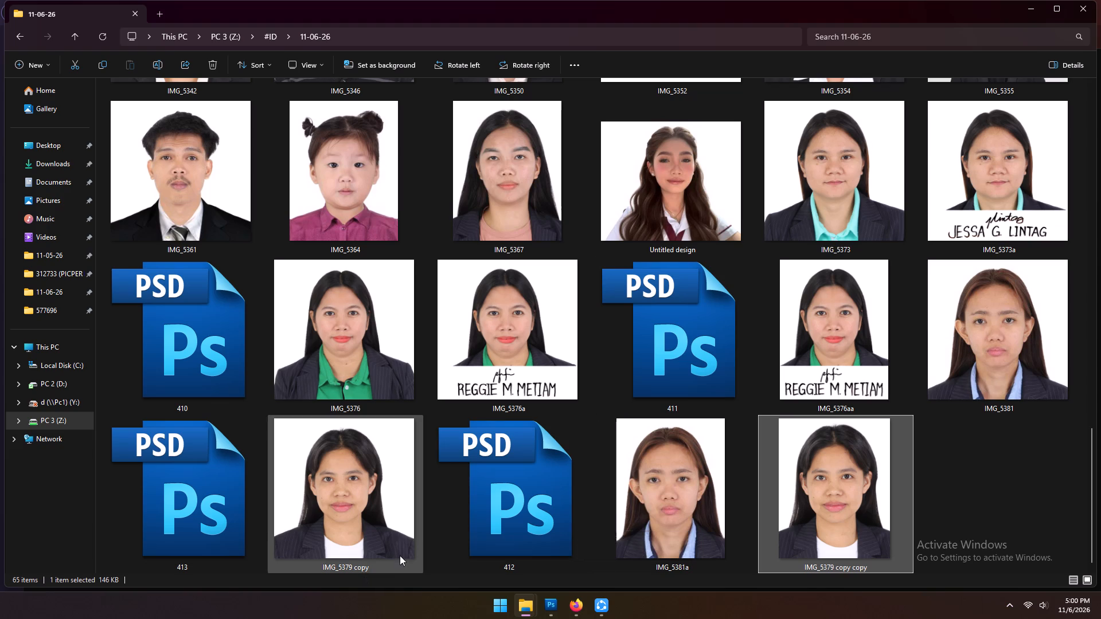
double_click(496, 543)
drag(526, 530, 528, 593)
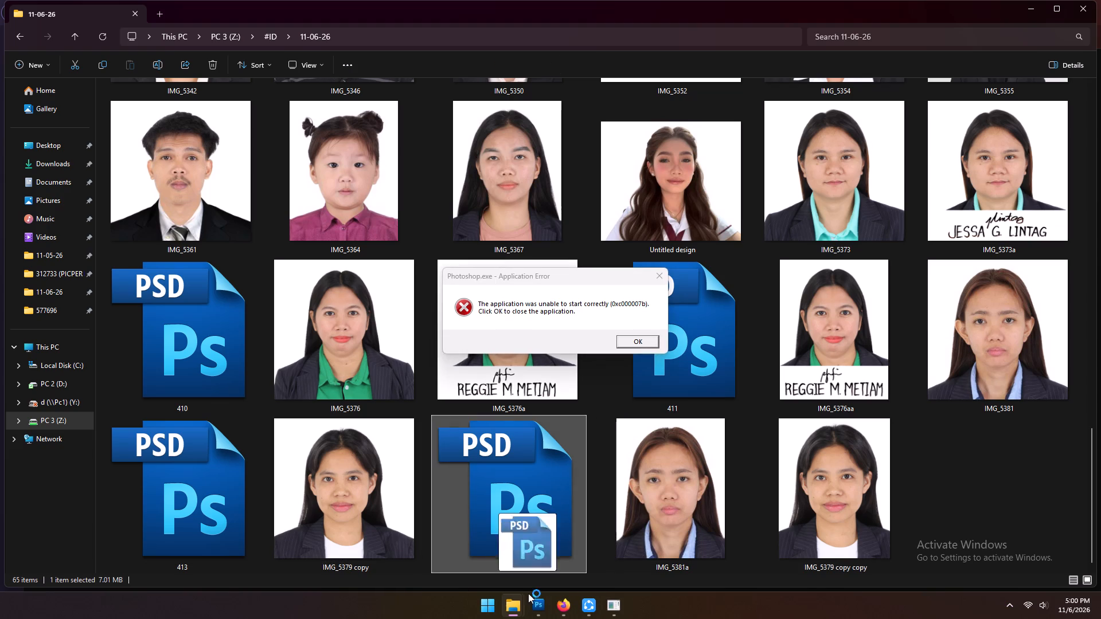
drag(528, 593, 513, 22)
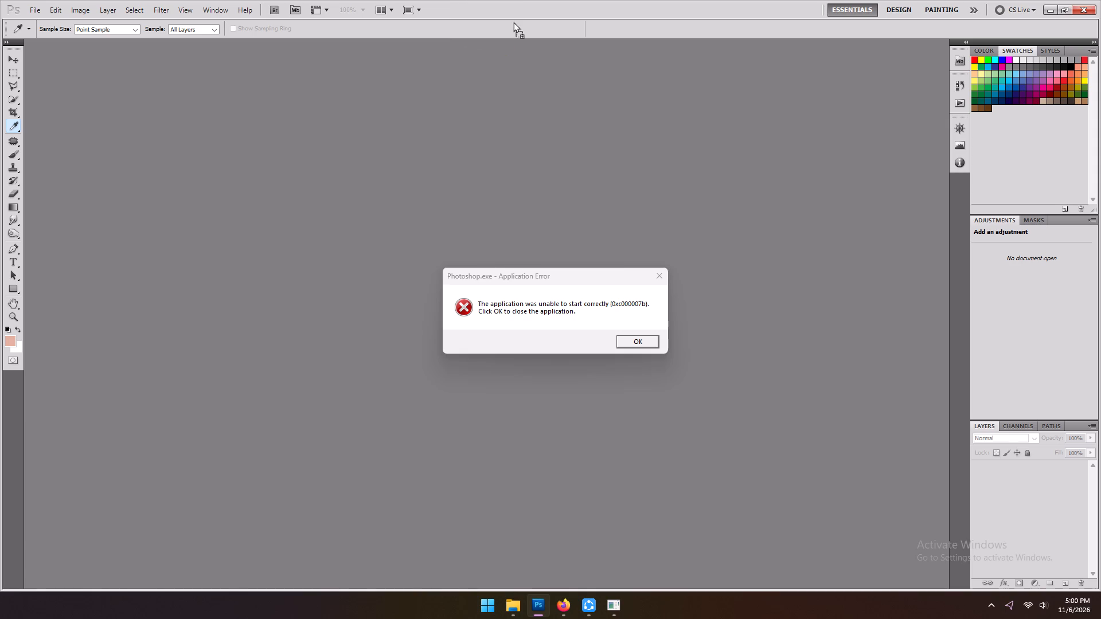
drag(513, 22, 515, 25)
click(656, 277)
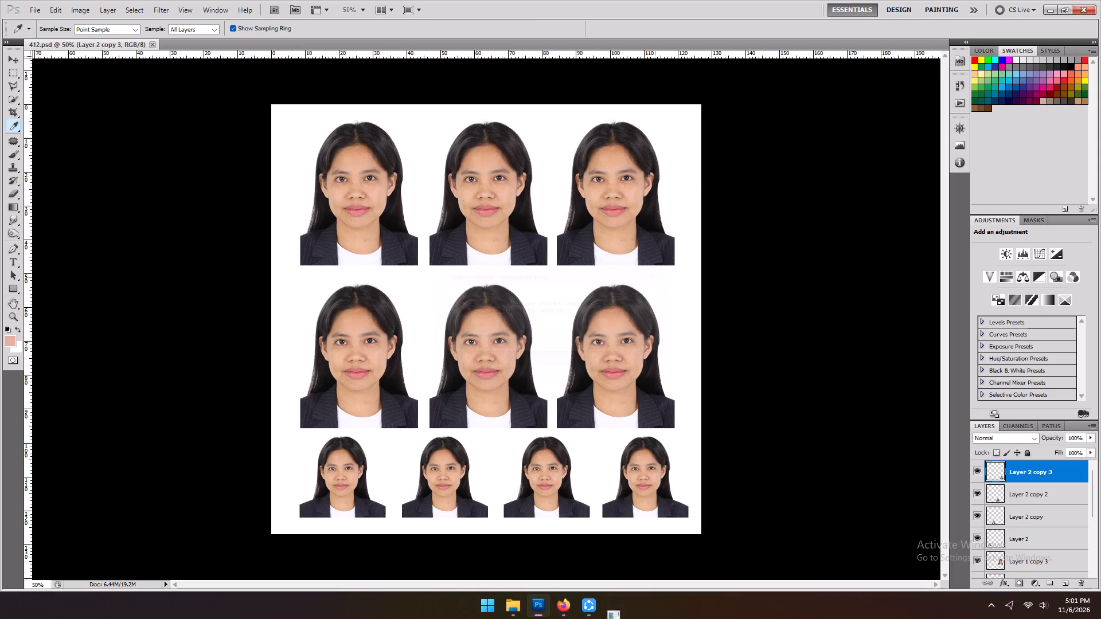
Measure the head height from hair top to chin on the top-row middle portrait with the Ruler tool, and clear the measurement.
right_click(19, 123)
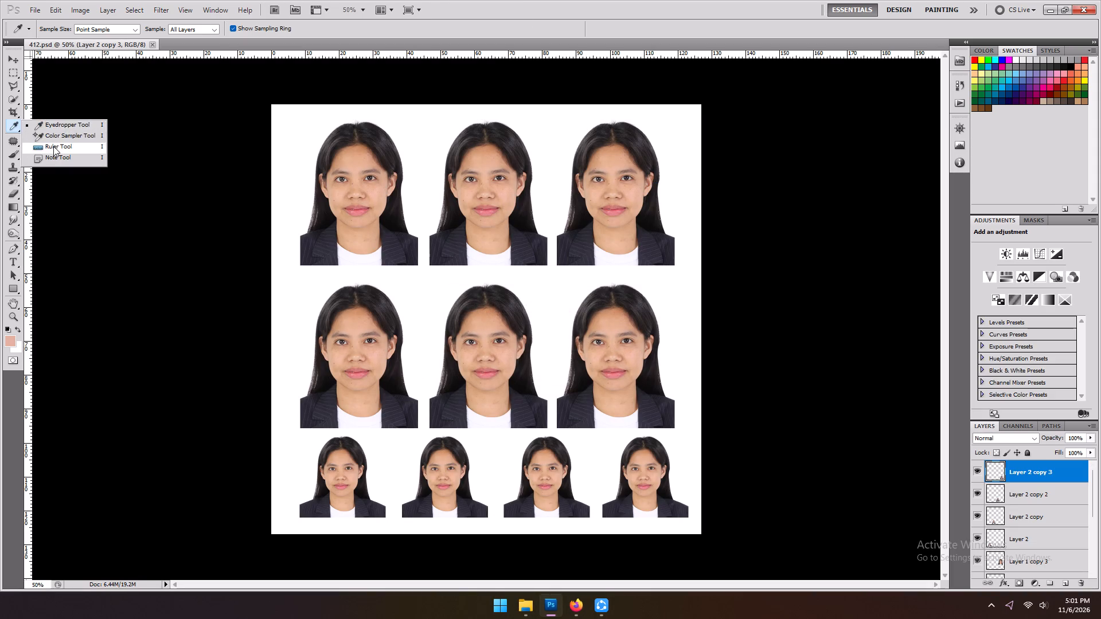
click(53, 146)
alt+scroll(373, 181, up, 11)
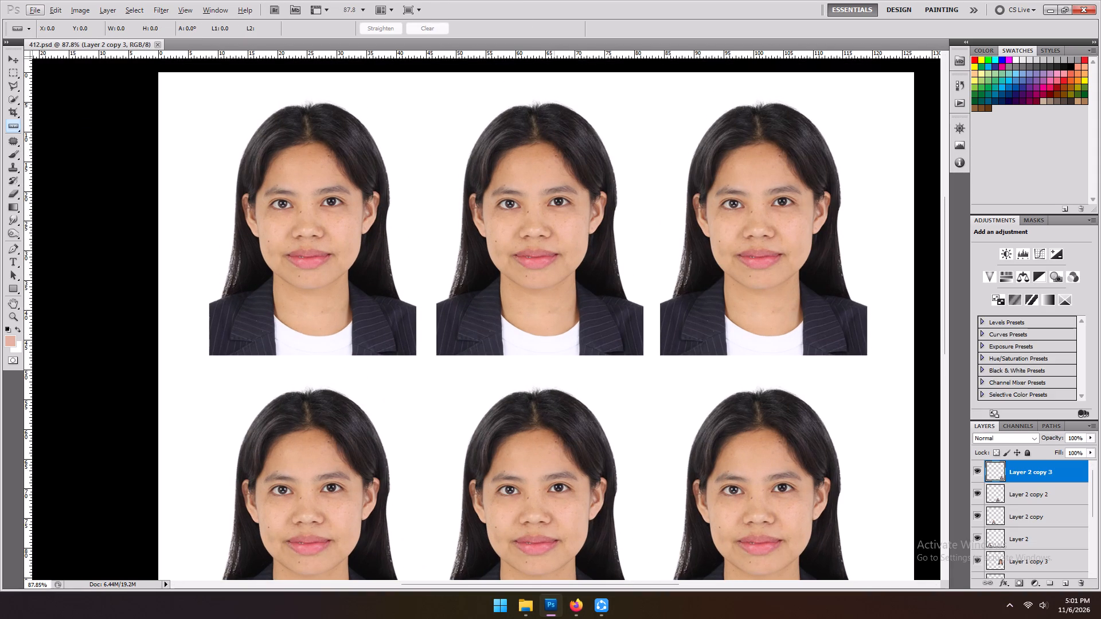
drag(554, 104, 536, 289)
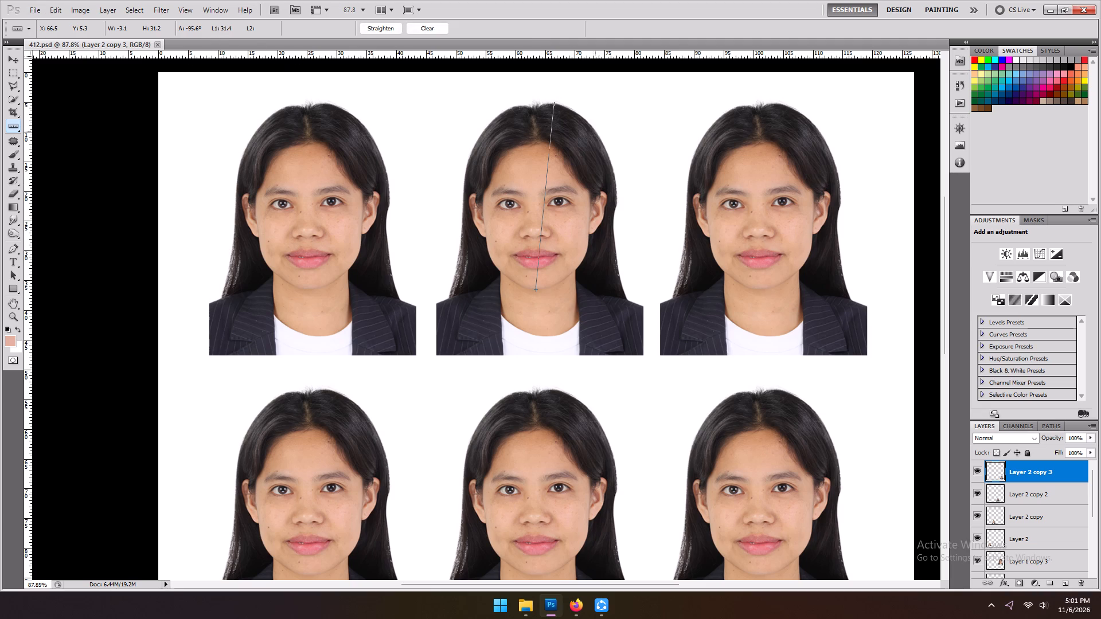
click(440, 29)
With ruler units set to millimetres, measure diagonally across the shoulders of the top-row middle portrait and clear the measurement.
scroll(432, 57, down, 2)
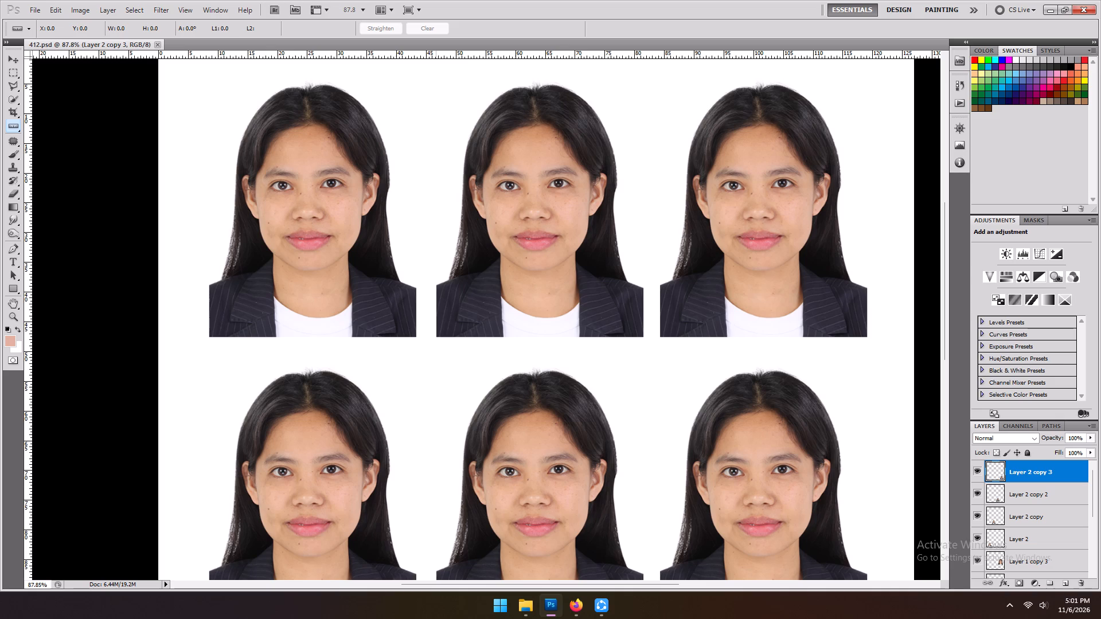
scroll(435, 108, down, 2)
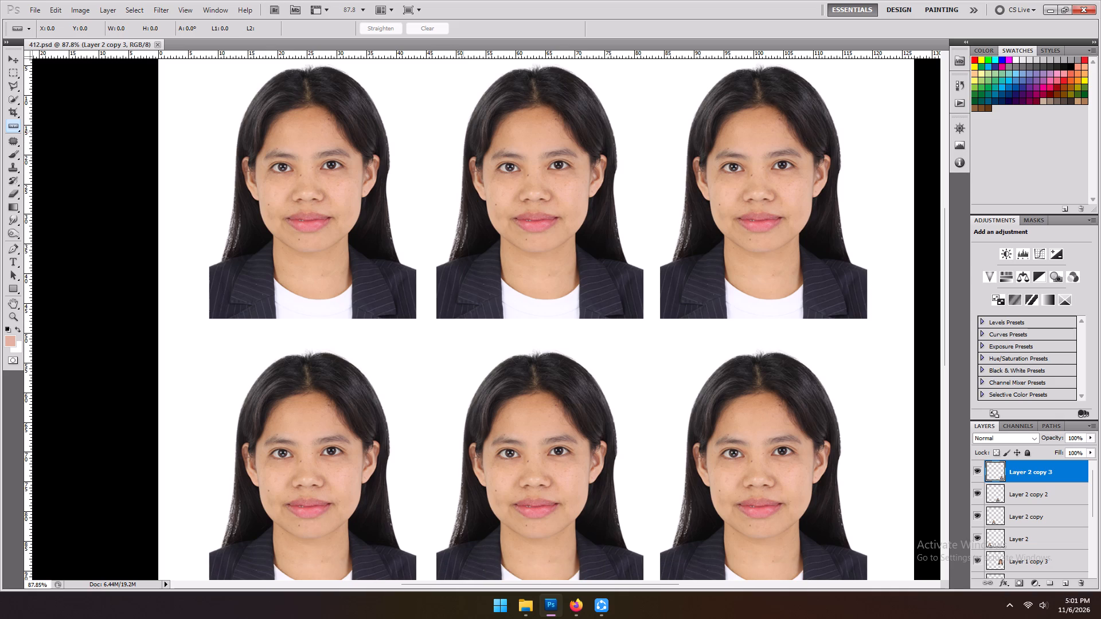
right_click(341, 51)
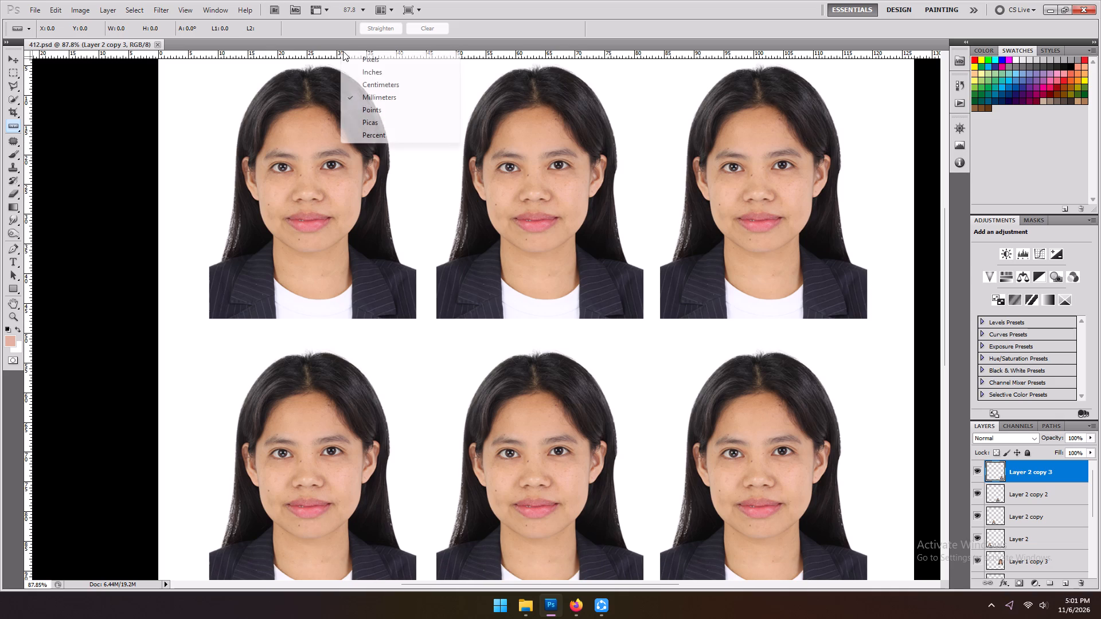
click(399, 96)
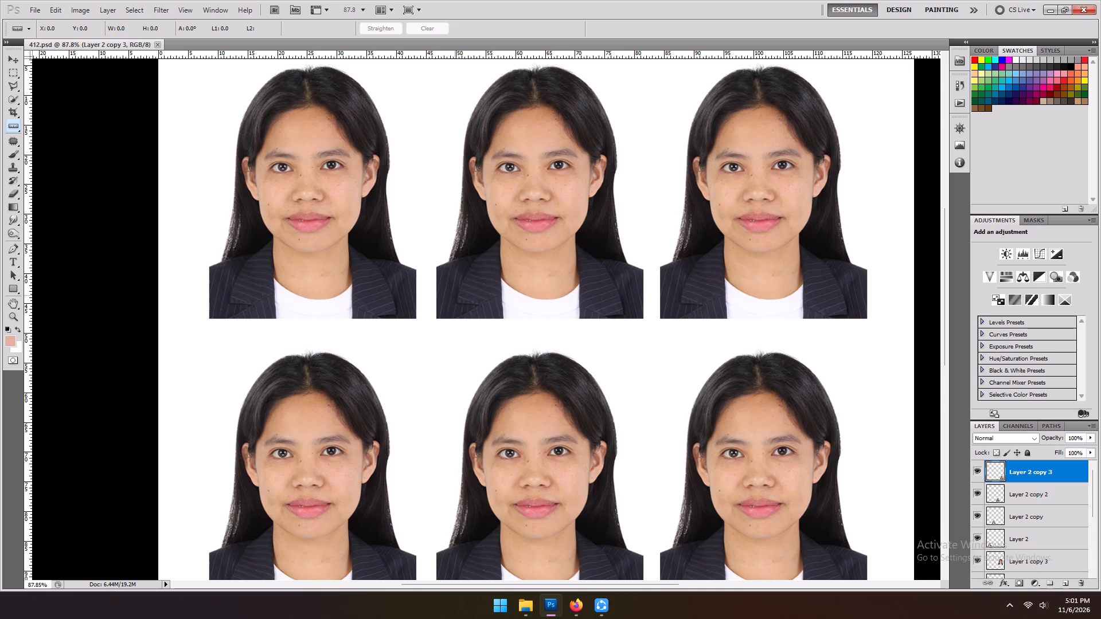
drag(478, 245, 575, 250)
drag(575, 250, 634, 263)
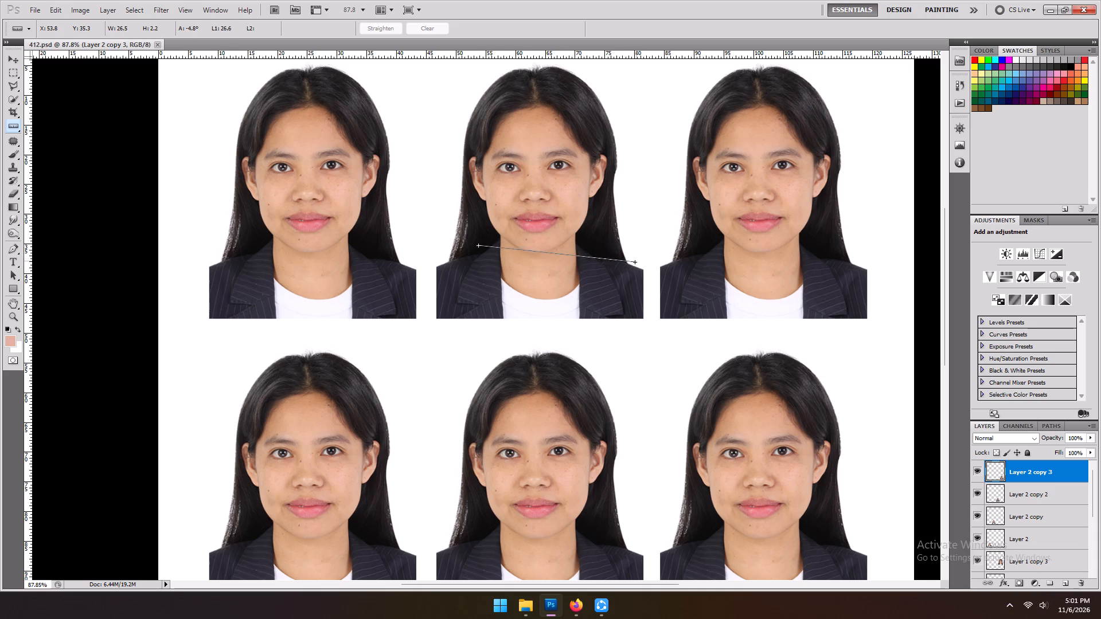
drag(634, 263, 618, 291)
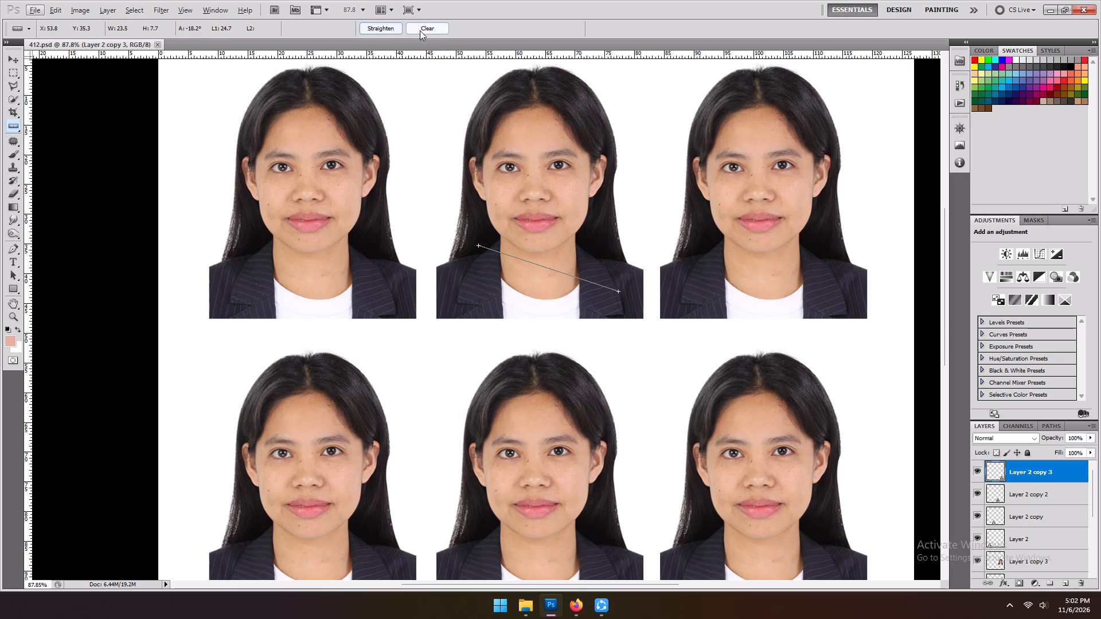
click(439, 26)
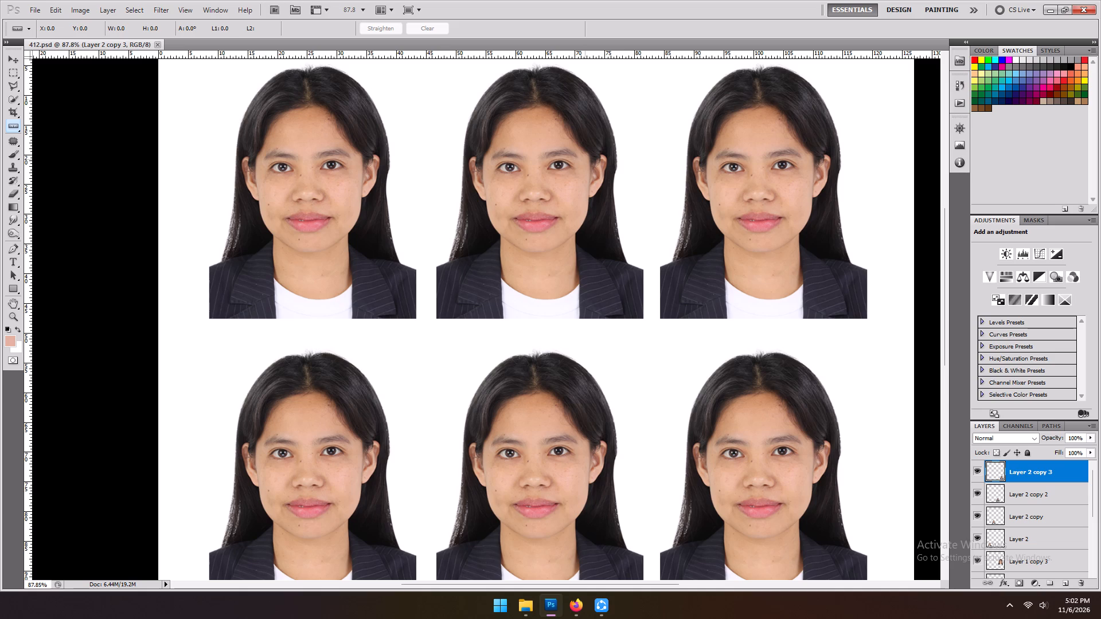